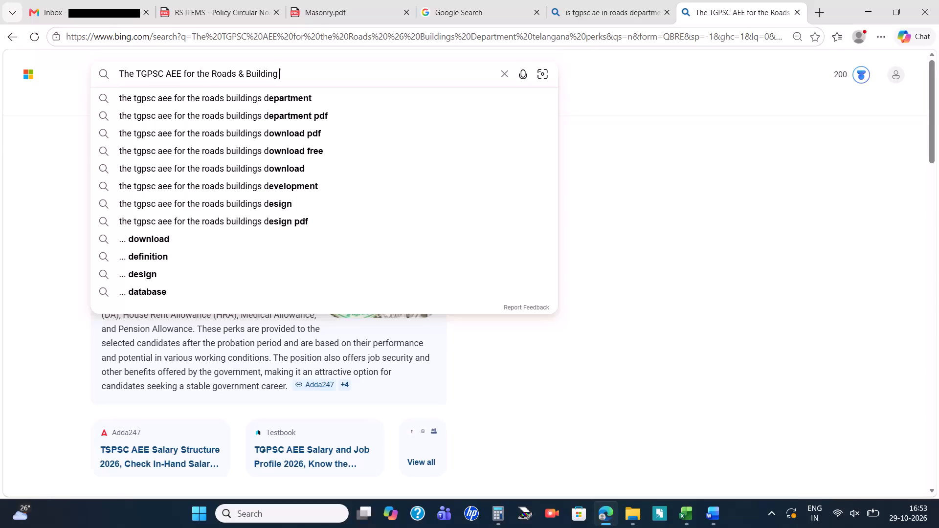
# Search the web for "The TGPSC AEE for the Roads & Building exam crack tricks" and skim the results.
pyautogui.write('exam cra')
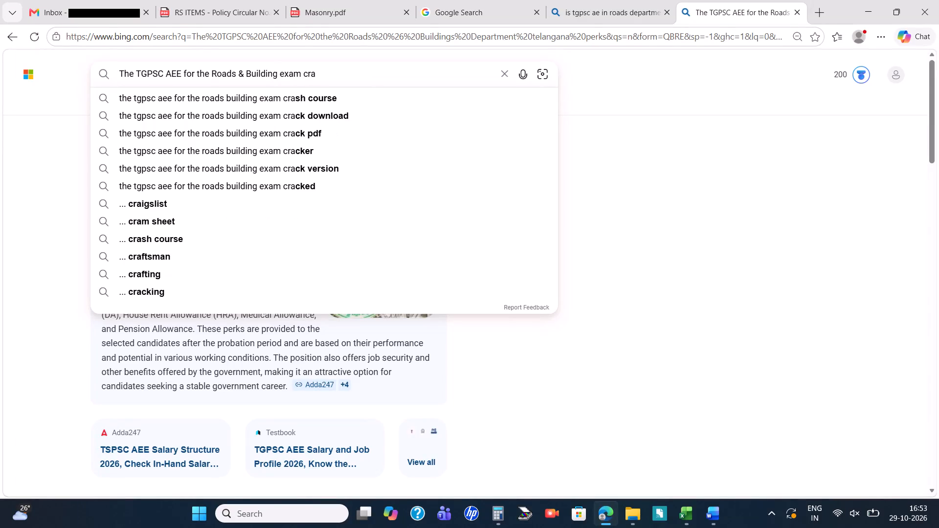
pyautogui.press('k')
pyautogui.press('e')
pyautogui.press('BackSpace')
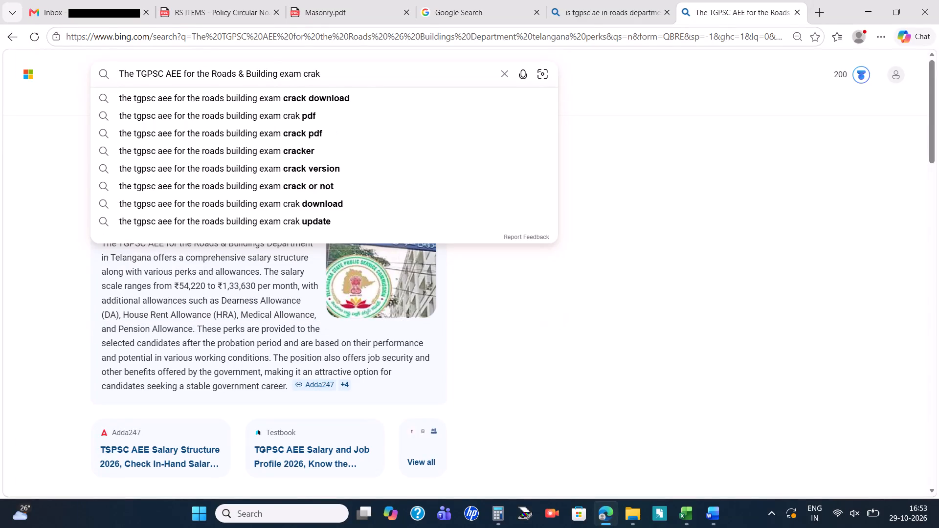
pyautogui.press('BackSpace')
pyautogui.write('ck')
pyautogui.press('space')
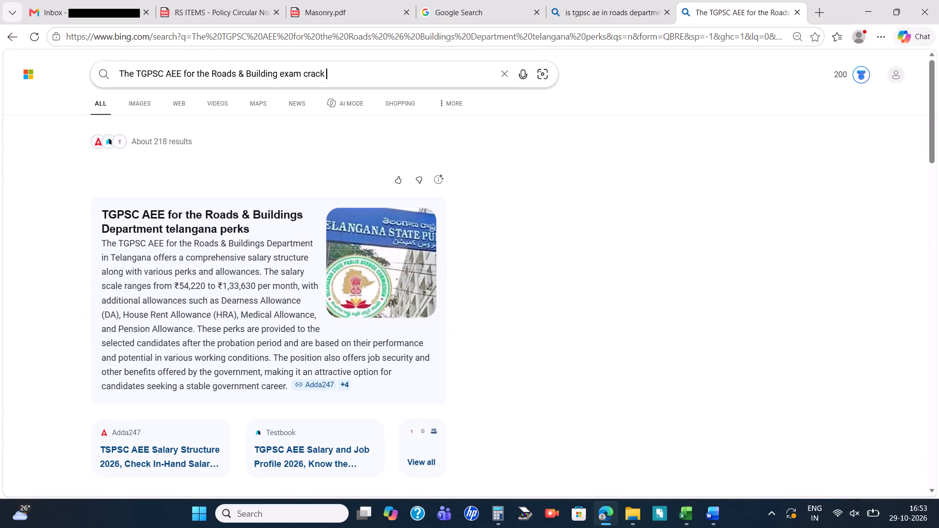
pyautogui.write('t4ricks')
pyautogui.press('Return')
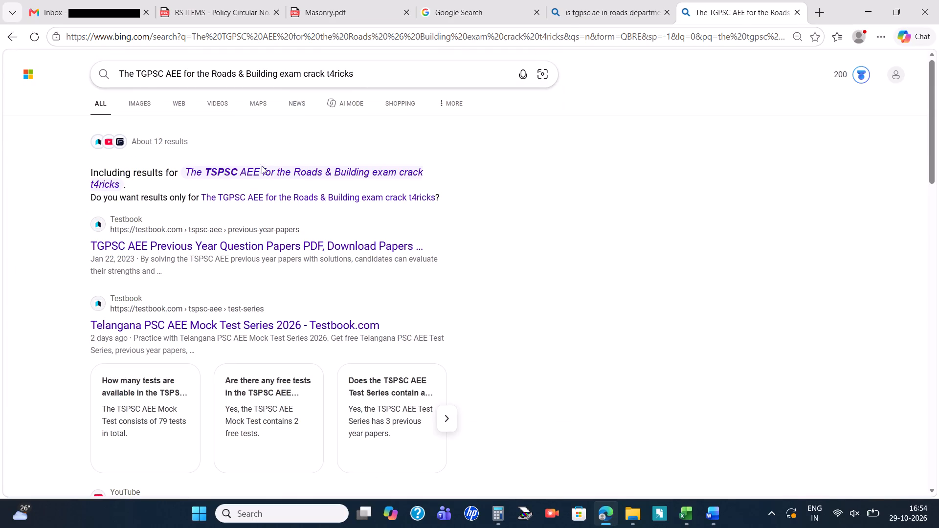
pyautogui.click(262, 191)
pyautogui.click(335, 74)
pyautogui.press('BackSpace')
pyautogui.press('Return')
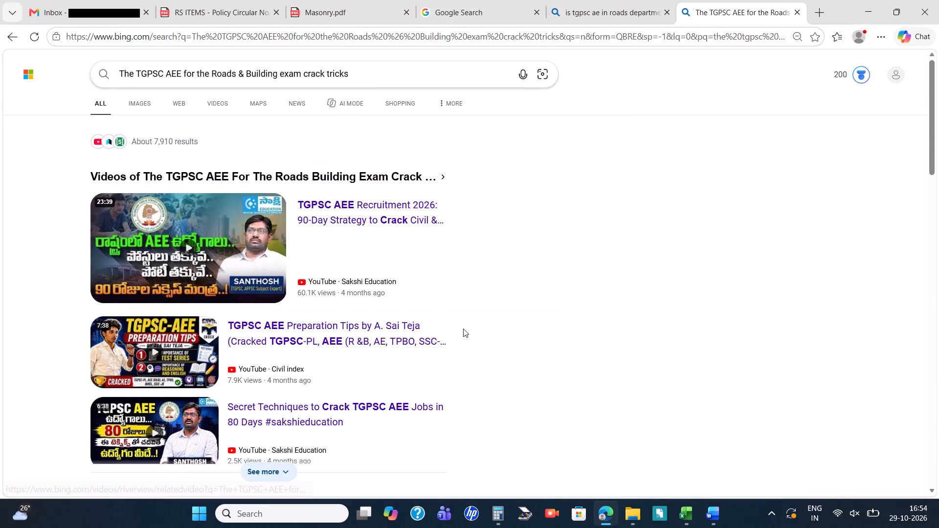
pyautogui.scroll(-6, 463, 329)
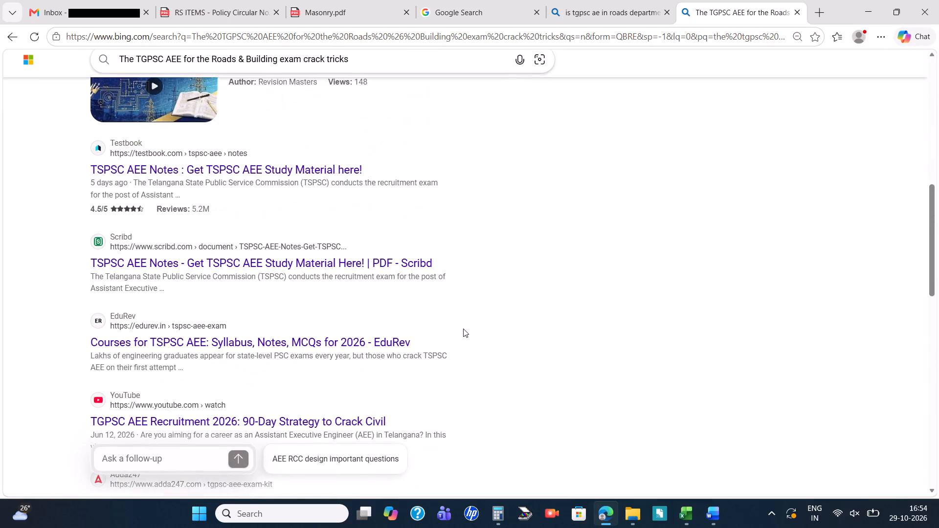
# Switch to the Word document Kondhali - Talegoan CH 70+200 to 70+800 and slightly crop the STOP sign picture along its right and bottom edges.
pyautogui.click(574, 129)
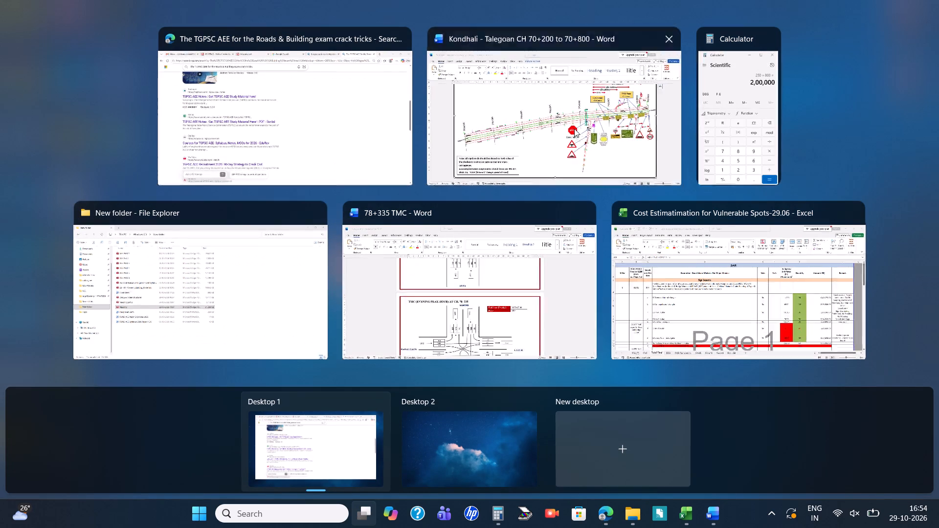
pyautogui.click(535, 294)
pyautogui.keyDown('ctrl'); pyautogui.scroll(4, 535, 294); pyautogui.keyUp('ctrl')
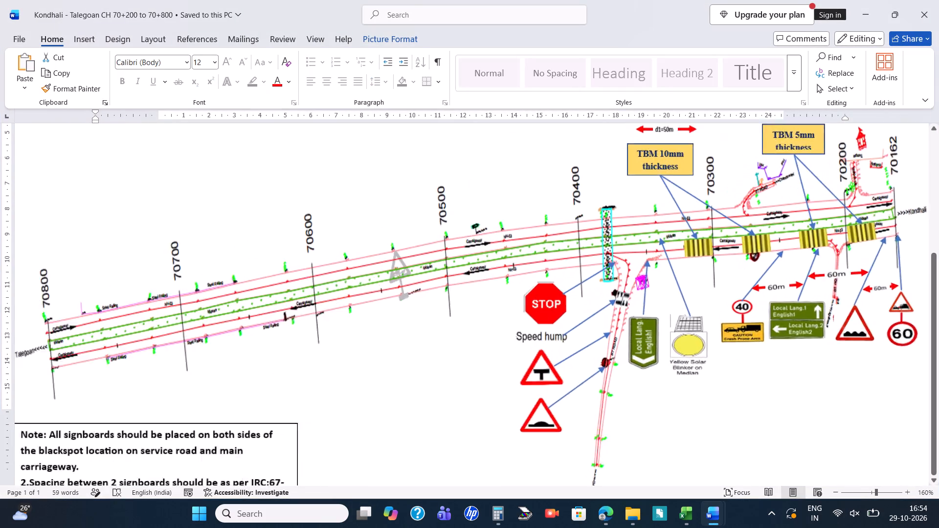
pyautogui.keyDown('ctrl'); pyautogui.scroll(11, 535, 294); pyautogui.keyUp('ctrl')
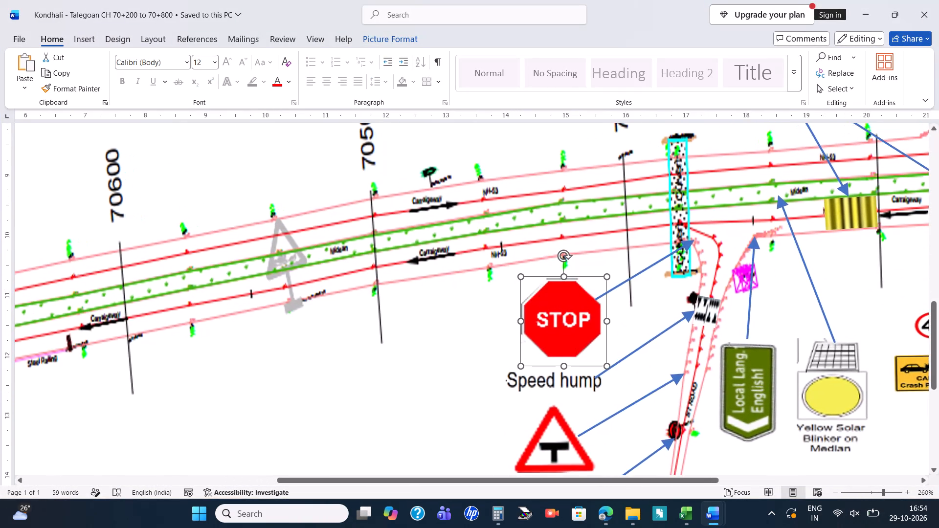
pyautogui.rightClick(572, 302)
pyautogui.click(614, 112)
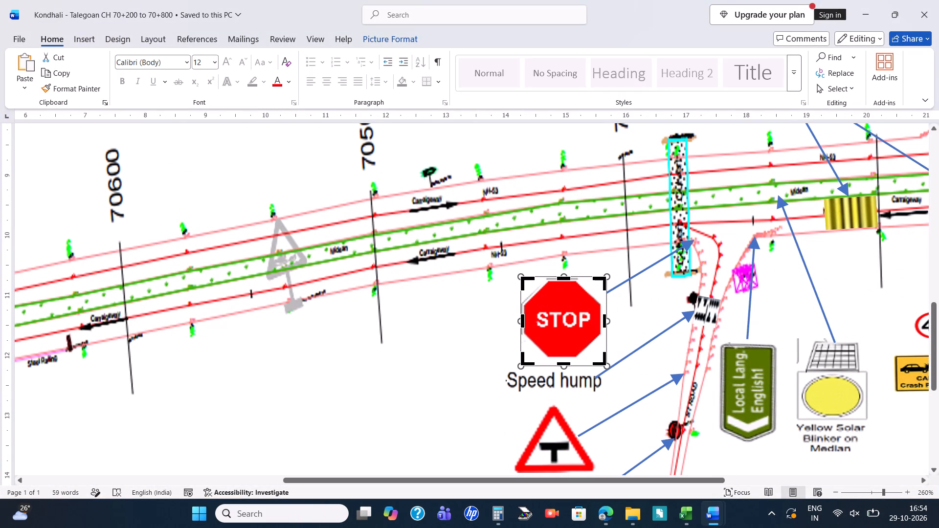
pyautogui.click(607, 322)
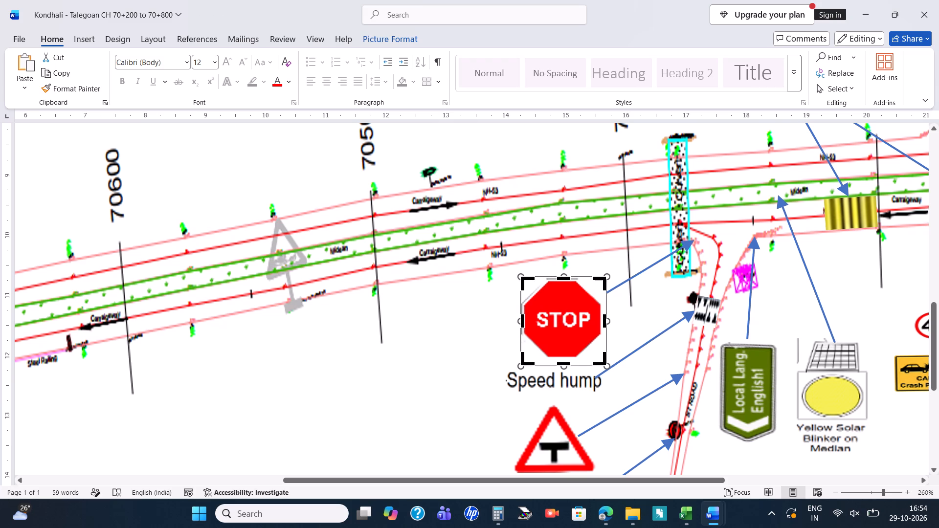
pyautogui.click(605, 319)
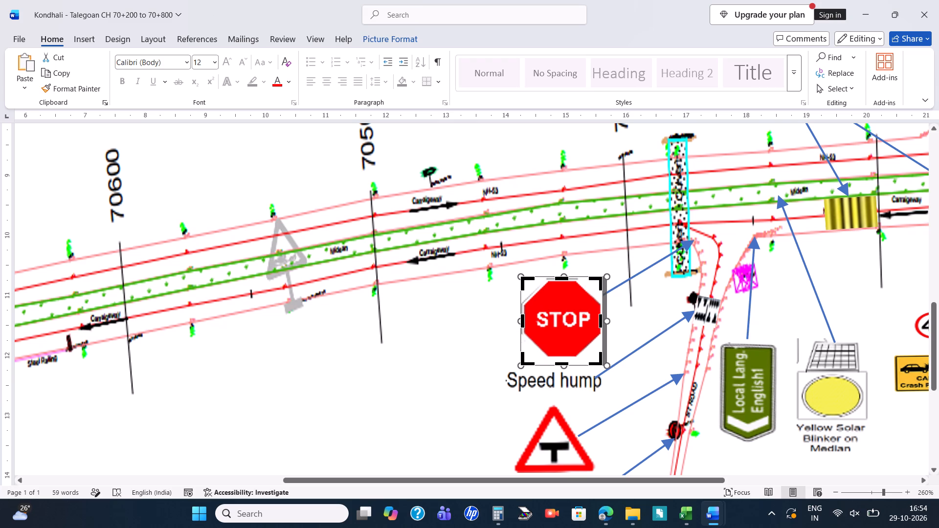
pyautogui.moveTo(564, 364); pyautogui.dragTo(560, 360)
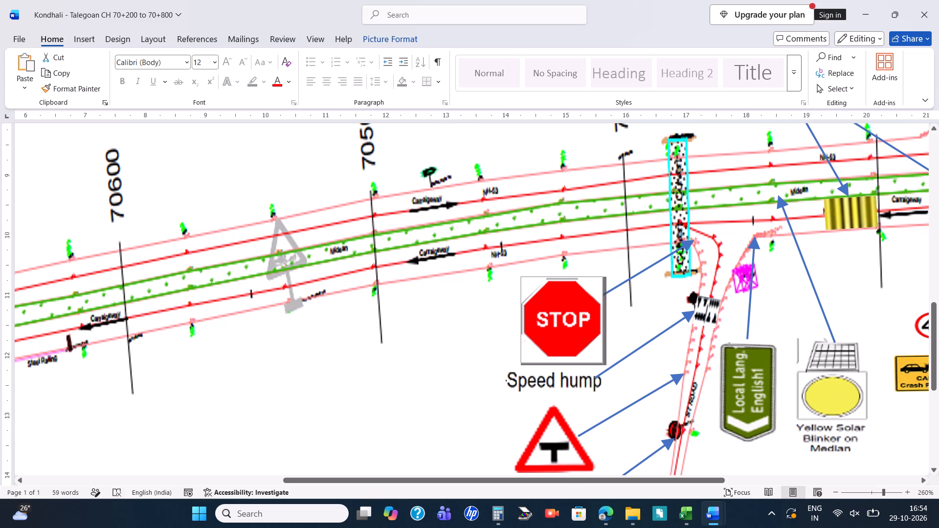
pyautogui.moveTo(560, 360); pyautogui.dragTo(559, 359)
pyautogui.press('Return')
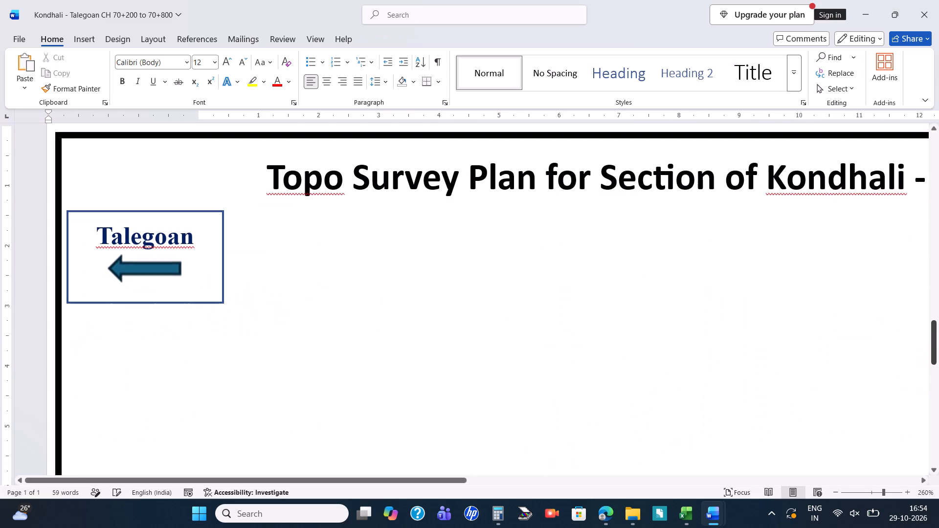
# Crop the STOP sign picture above the Speed hump label slightly along its top and left edges.
pyautogui.keyDown('ctrl'); pyautogui.scroll(-19, 791, 297); pyautogui.keyUp('ctrl')
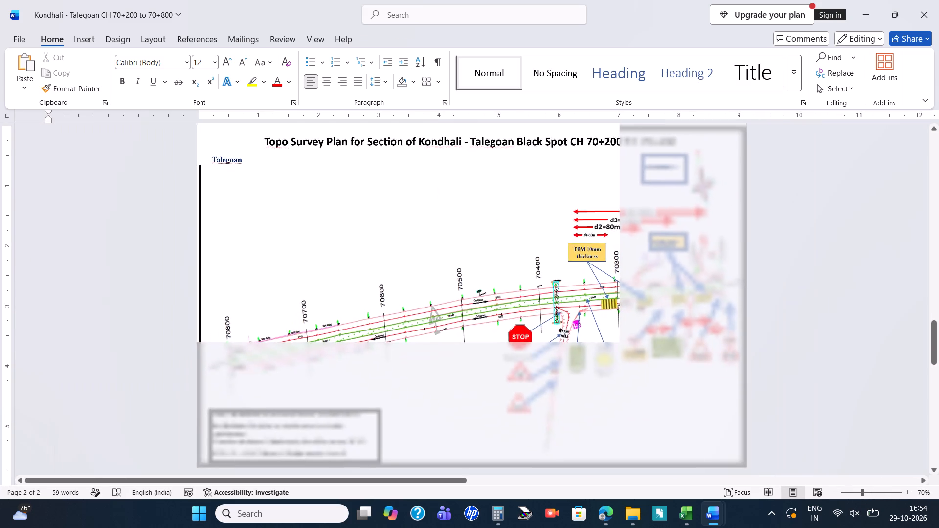
pyautogui.keyDown('ctrl'); pyautogui.scroll(14, 618, 376); pyautogui.keyUp('ctrl')
pyautogui.scroll(-9, 763, 391)
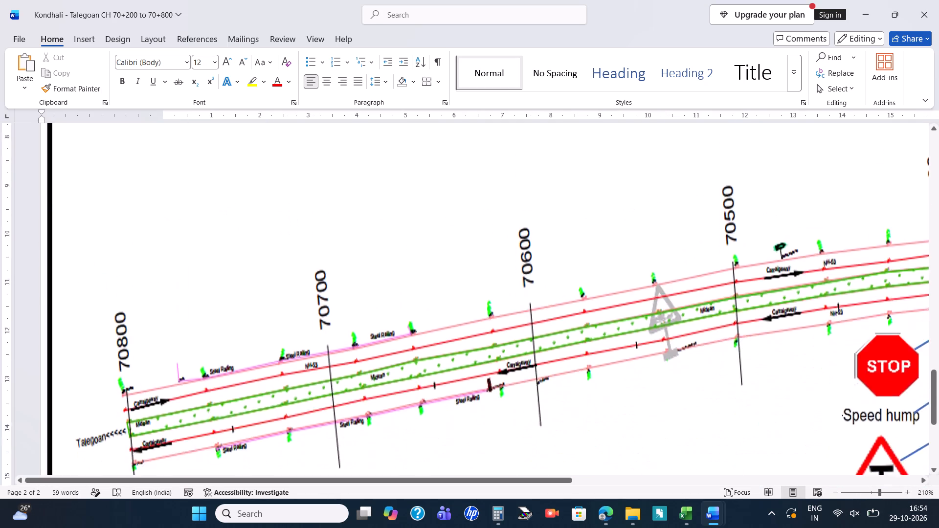
pyautogui.scroll(2, 763, 391)
pyautogui.moveTo(540, 481); pyautogui.dragTo(710, 440)
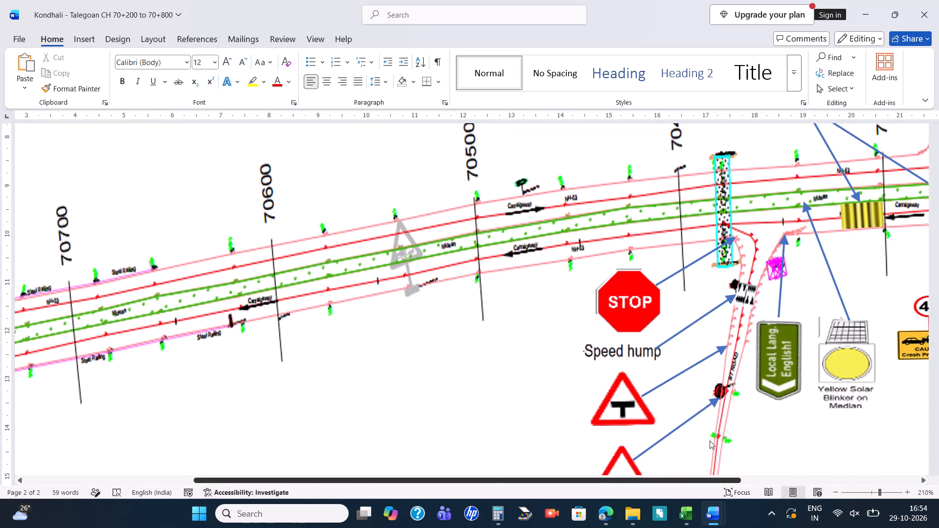
pyautogui.moveTo(710, 440); pyautogui.dragTo(723, 439)
pyautogui.rightClick(611, 306)
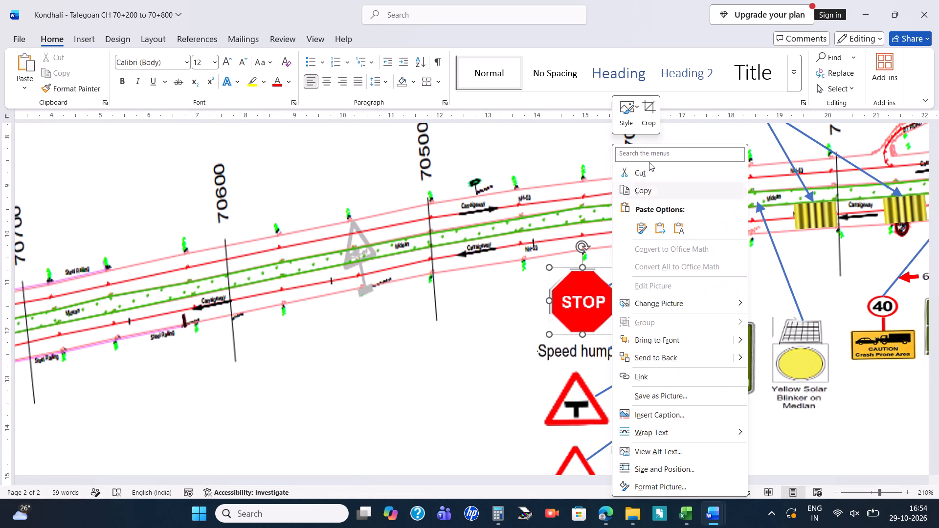
pyautogui.click(647, 113)
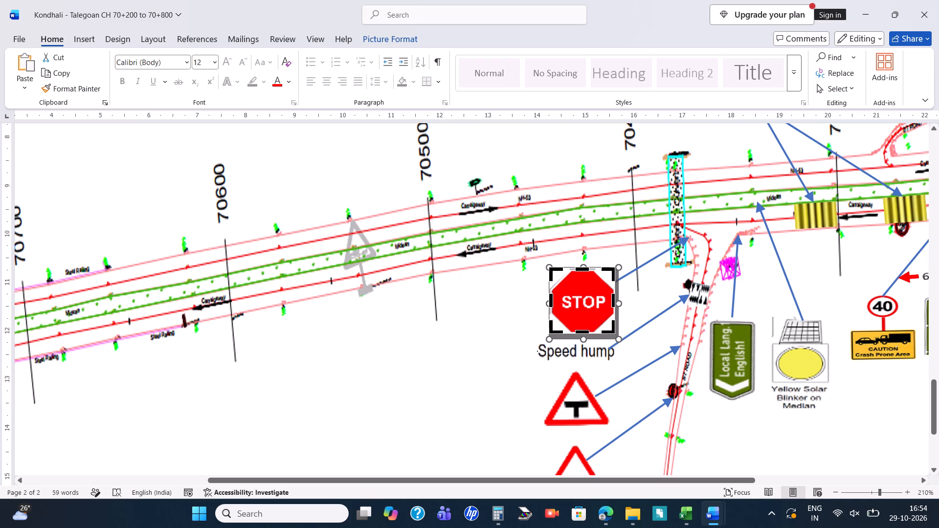
pyautogui.click(584, 269)
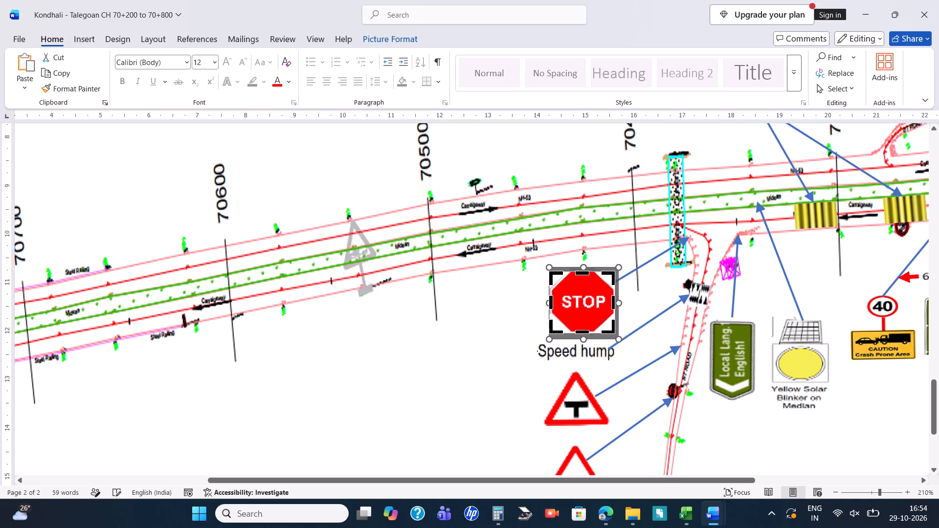
pyautogui.click(553, 305)
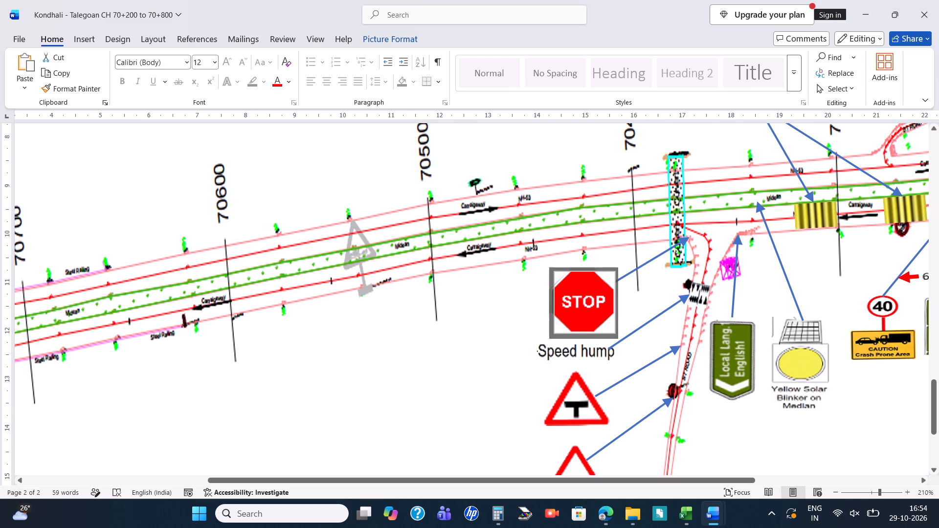
pyautogui.press('Return')
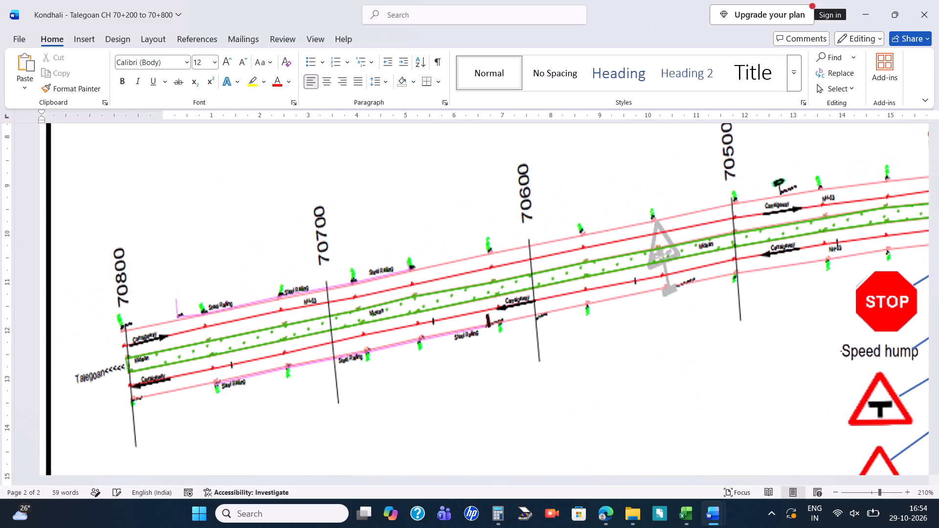
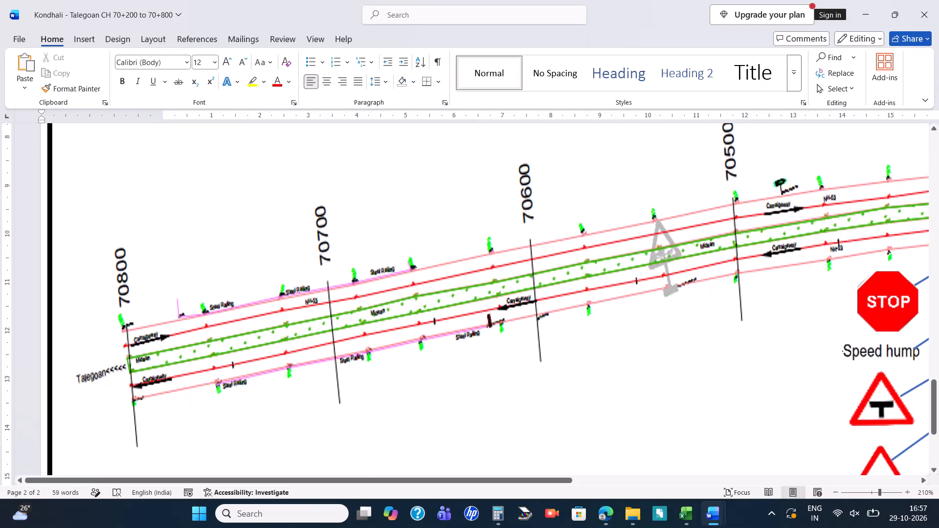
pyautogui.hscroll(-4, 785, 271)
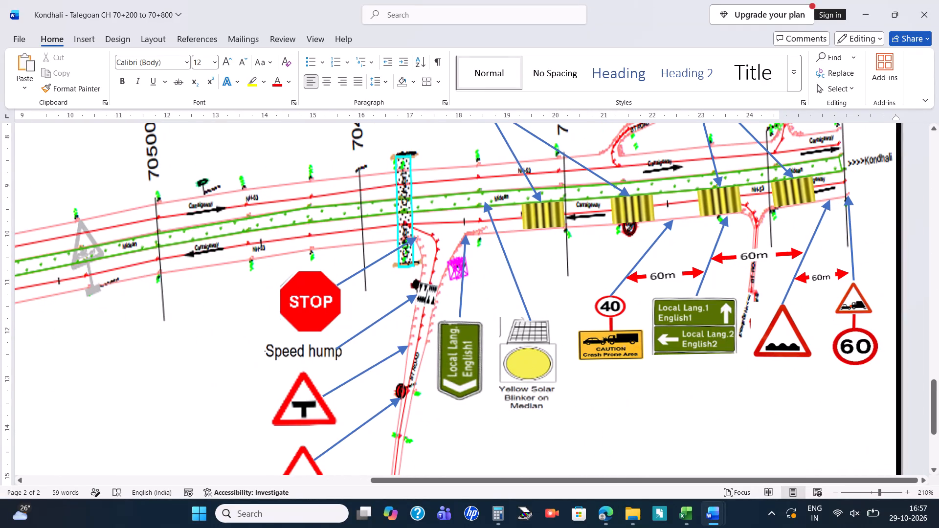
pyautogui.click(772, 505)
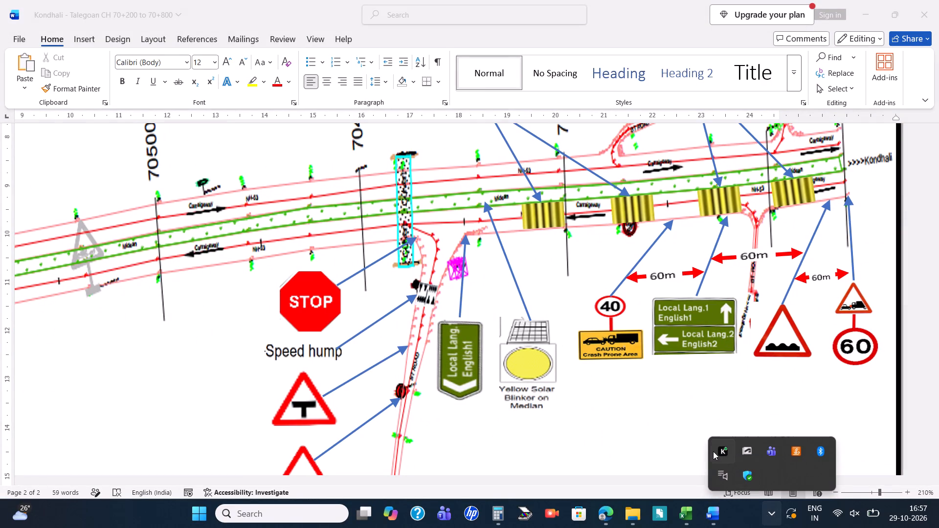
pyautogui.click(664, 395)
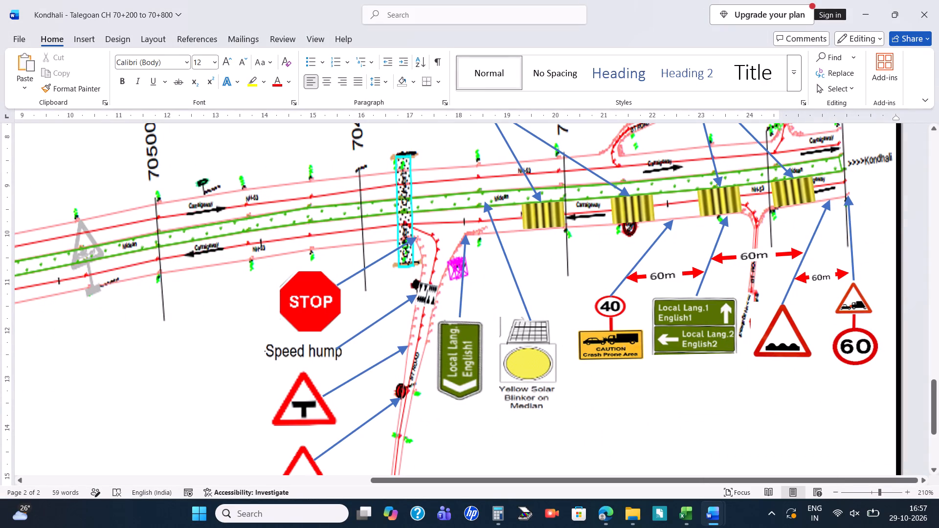
# Slightly adjust the lower edge of the yellow TBM 10mm strip picture just before chainage 70300 on the Talegoan side.
pyautogui.scroll(-1, 628, 378)
pyautogui.keyDown('ctrl'); pyautogui.scroll(4, 489, 292); pyautogui.keyUp('ctrl')
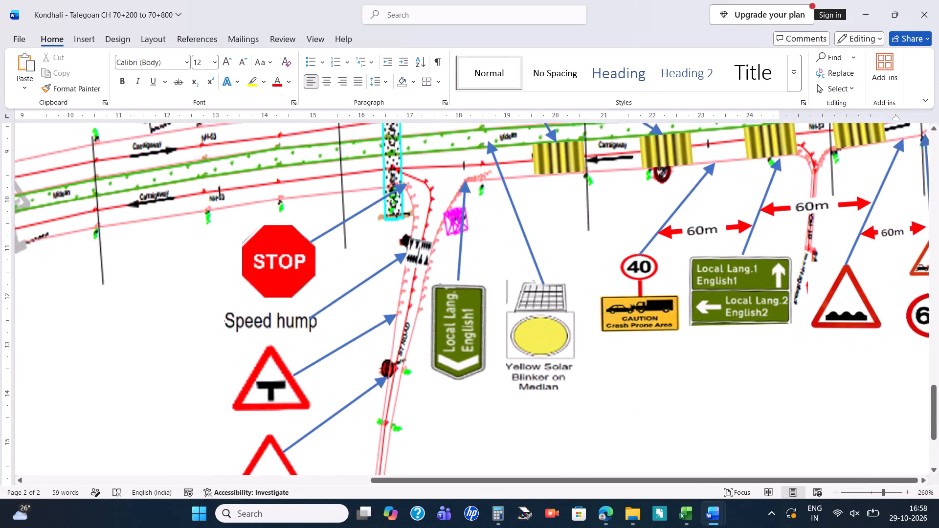
pyautogui.keyDown('ctrl'); pyautogui.scroll(3, 489, 292); pyautogui.keyUp('ctrl')
pyautogui.scroll(7, 489, 292)
pyautogui.scroll(-2, 489, 292)
pyautogui.hscroll(-1, 489, 292)
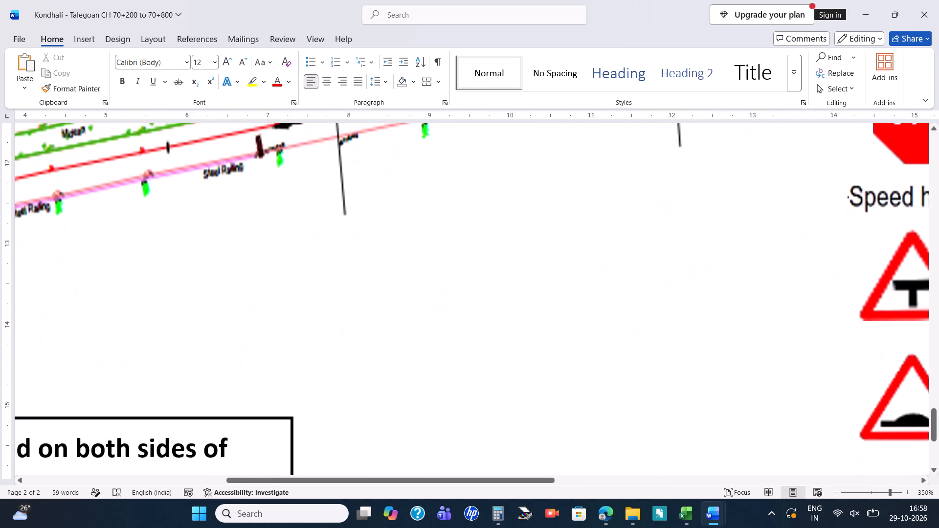
pyautogui.hscroll(-3, 489, 292)
pyautogui.scroll(1, 489, 292)
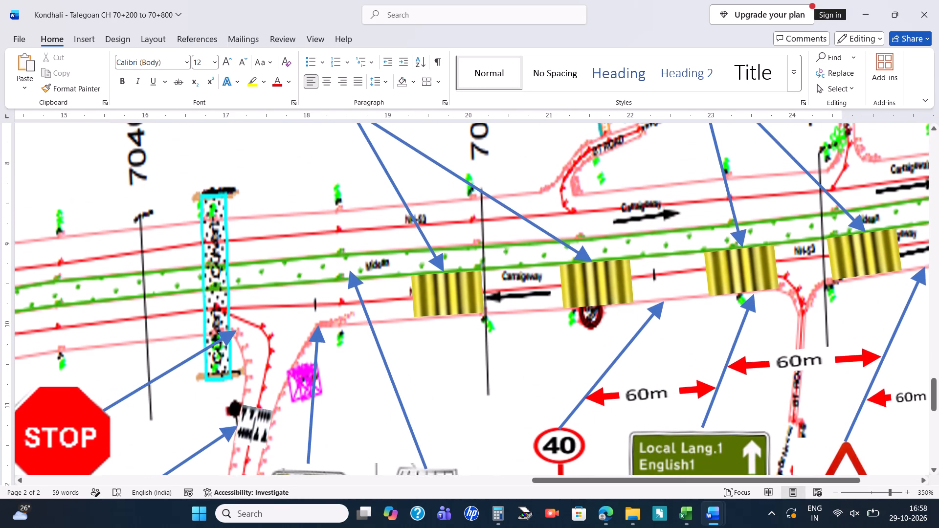
pyautogui.scroll(1, 489, 292)
pyautogui.click(465, 293)
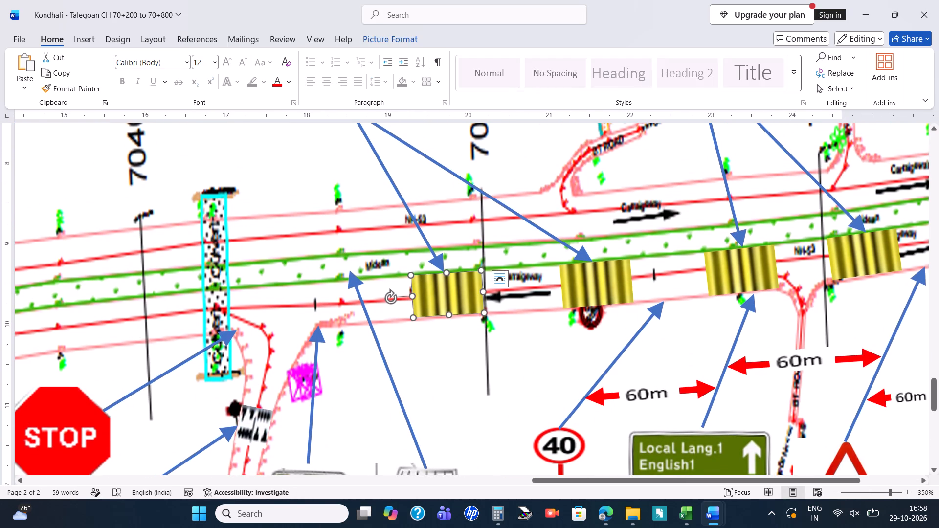
pyautogui.click(450, 315)
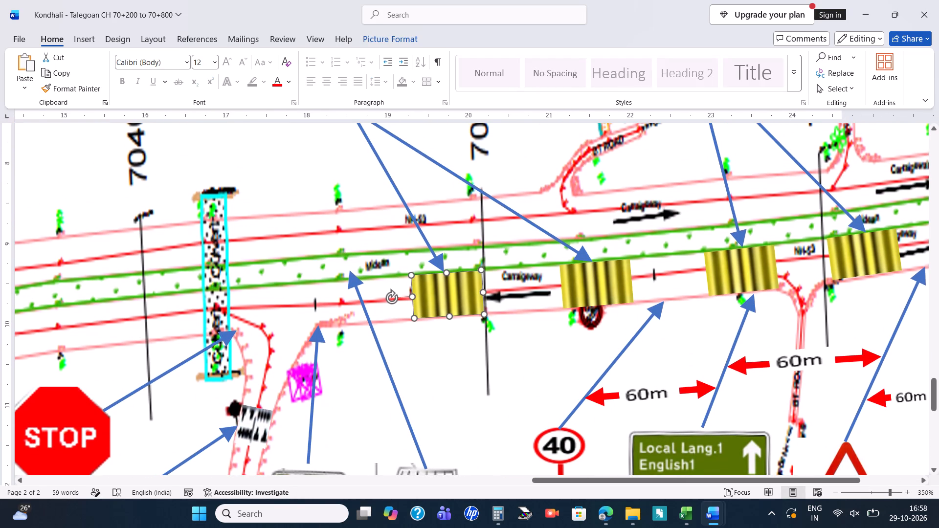
pyautogui.click(517, 302)
pyautogui.click(592, 294)
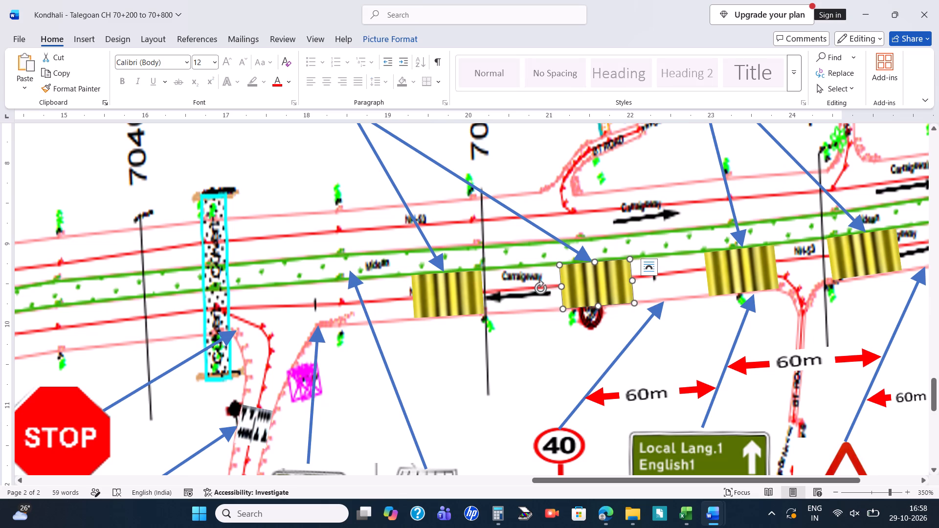
# Fine-tune the lower edge of the yellow TBM 5mm strip picture nearest the Kondhali end, beside chainage 70200.
pyautogui.click(849, 259)
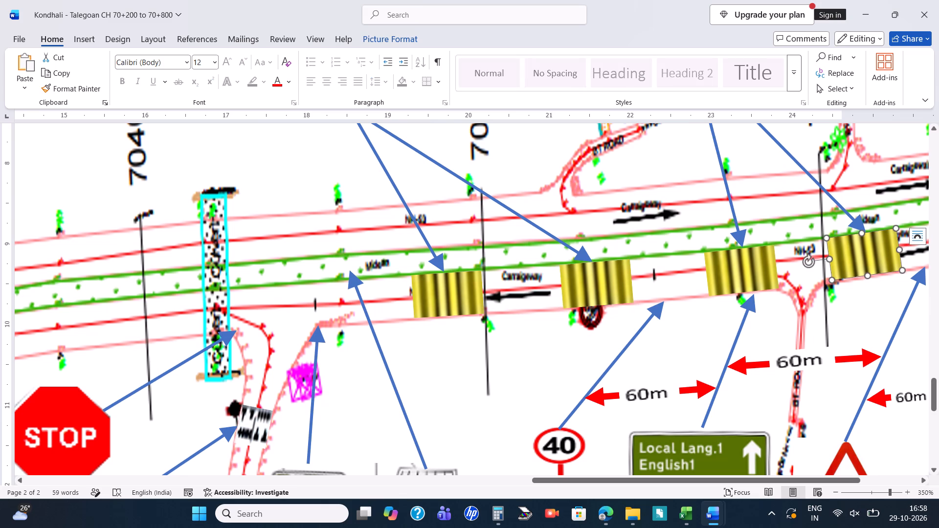
pyautogui.moveTo(869, 276); pyautogui.dragTo(870, 278)
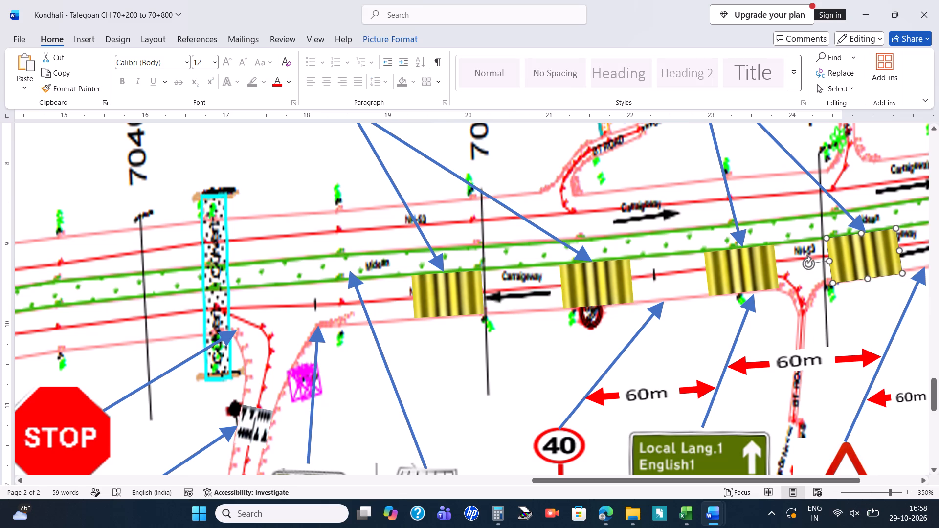
pyautogui.moveTo(870, 278); pyautogui.dragTo(872, 276)
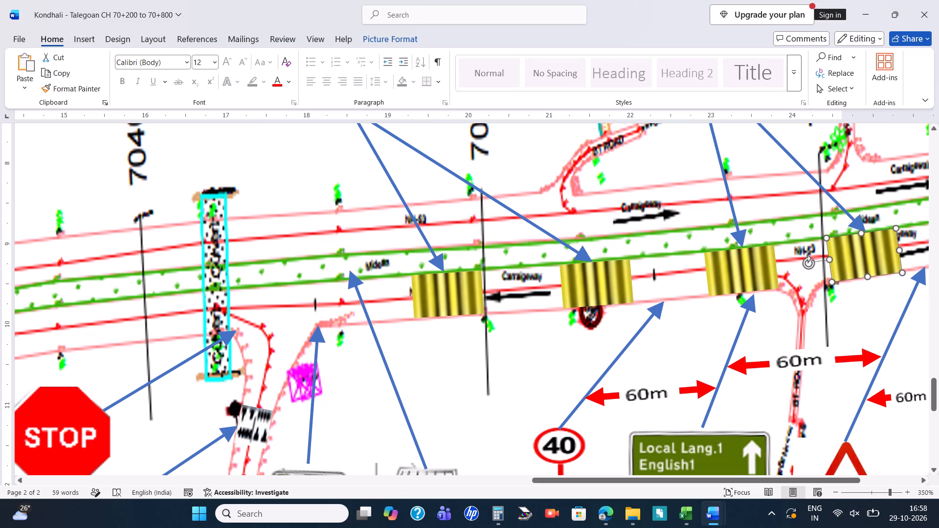
pyautogui.moveTo(872, 276); pyautogui.dragTo(873, 275)
pyautogui.click(876, 304)
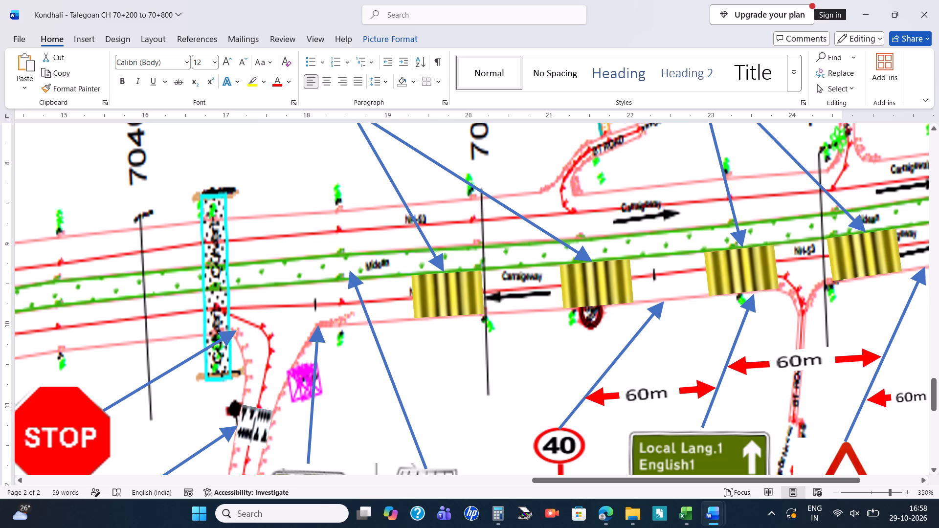
# Save the document.
pyautogui.hotkey('ctrl', 's')
pyautogui.hotkey('ctrl', 's')
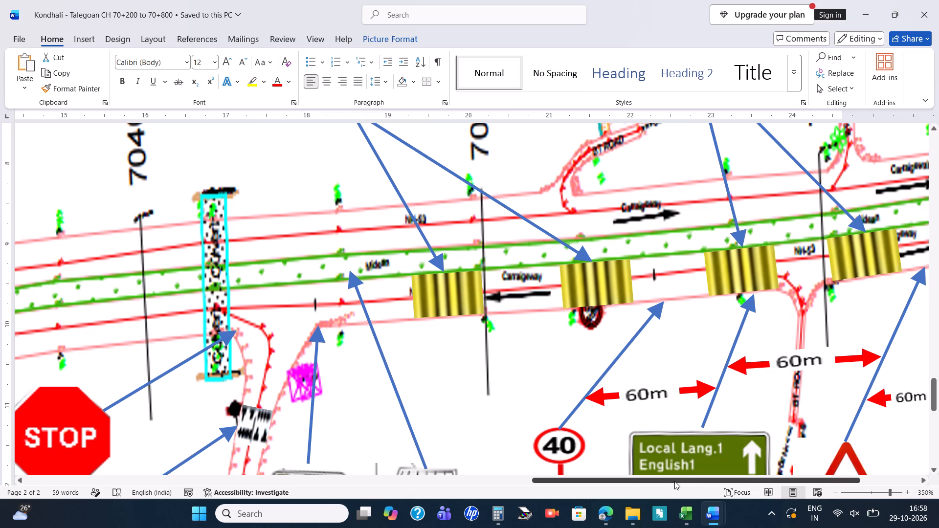
# Look over the whole topo survey plan, from the title and direction boxes to the sign pictures and the note box.
pyautogui.moveTo(668, 482); pyautogui.dragTo(503, 483)
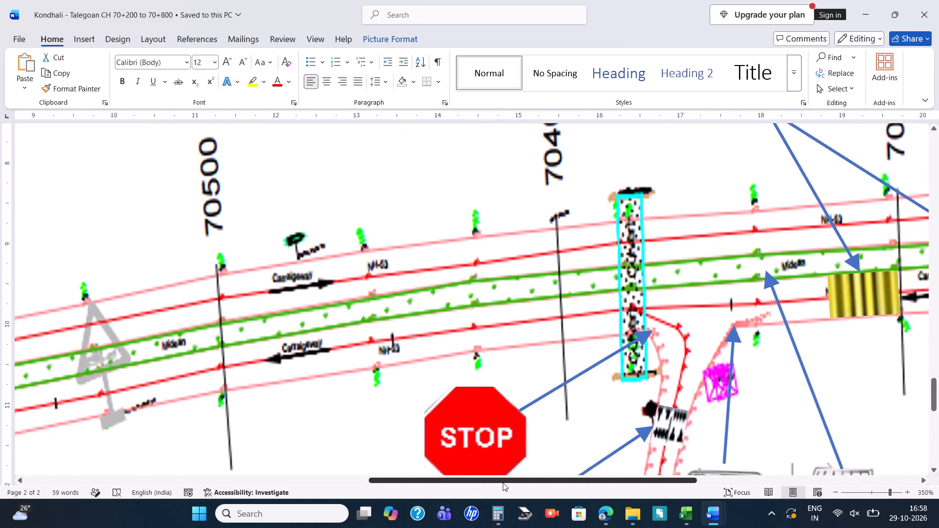
pyautogui.moveTo(503, 483); pyautogui.dragTo(502, 483)
pyautogui.scroll(-2, 409, 358)
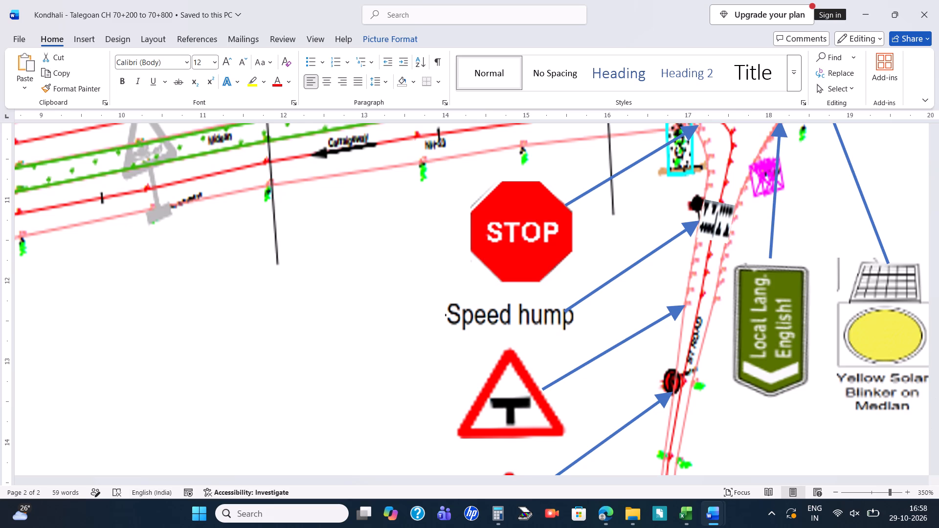
pyautogui.scroll(-19, 270, 378)
pyautogui.scroll(20, 265, 361)
pyautogui.scroll(-3, 265, 361)
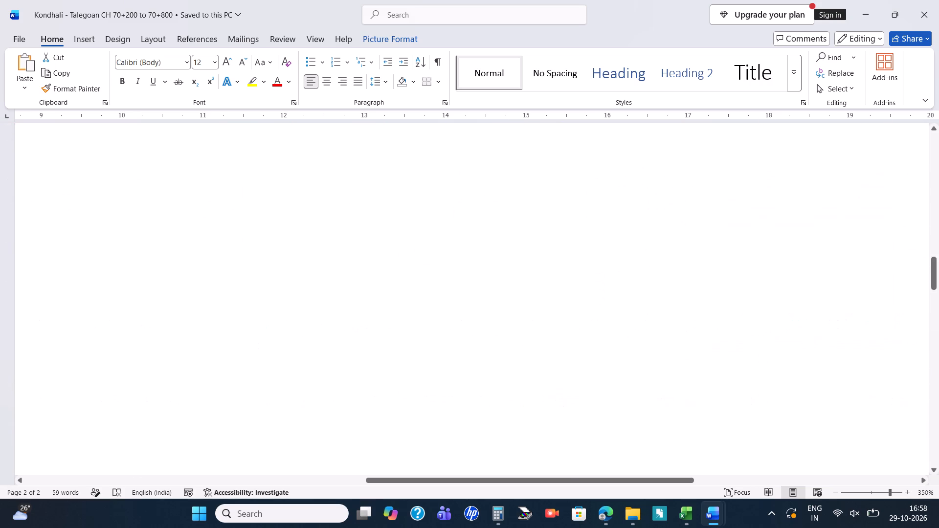
pyautogui.scroll(-2, 265, 361)
pyautogui.keyDown('ctrl'); pyautogui.scroll(-4, 265, 361); pyautogui.keyUp('ctrl')
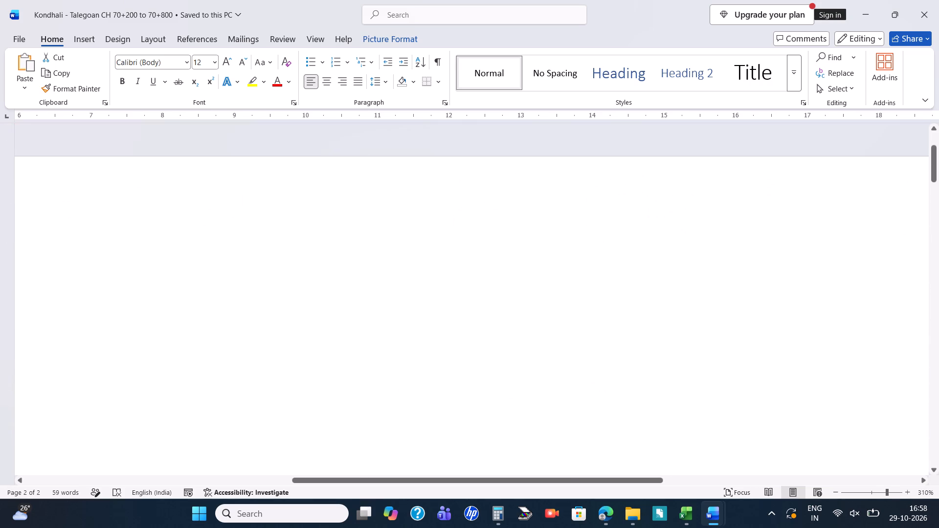
pyautogui.keyDown('ctrl'); pyautogui.scroll(-11, 265, 361); pyautogui.keyUp('ctrl')
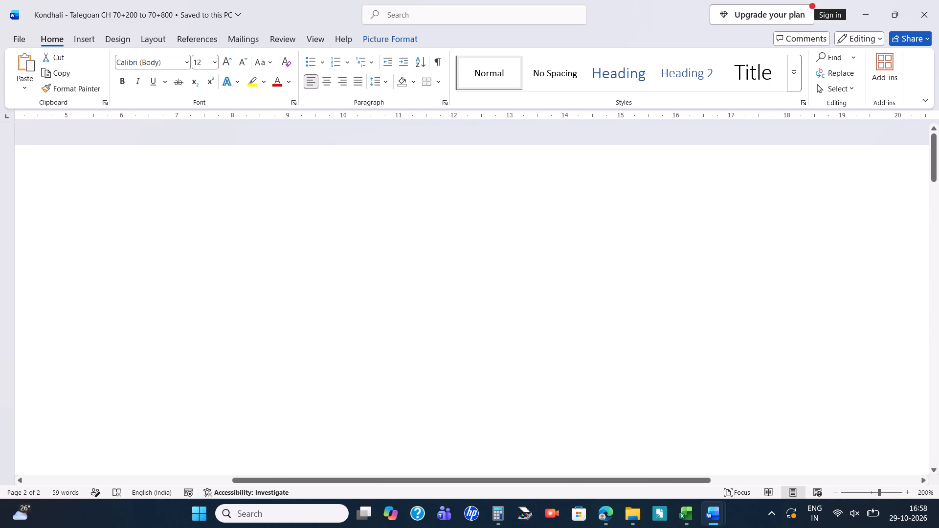
pyautogui.scroll(-6, 346, 351)
pyautogui.scroll(-20, 361, 346)
pyautogui.scroll(-5, 361, 346)
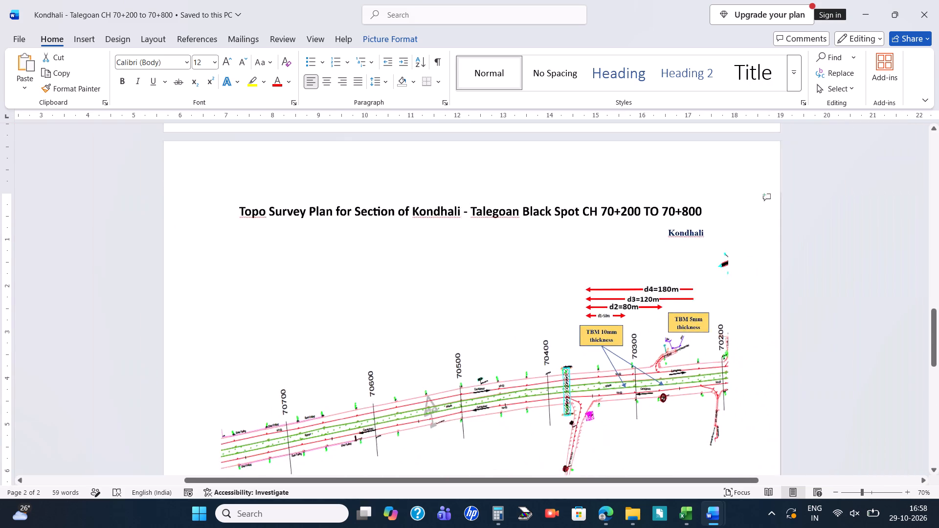
pyautogui.scroll(7, 478, 391)
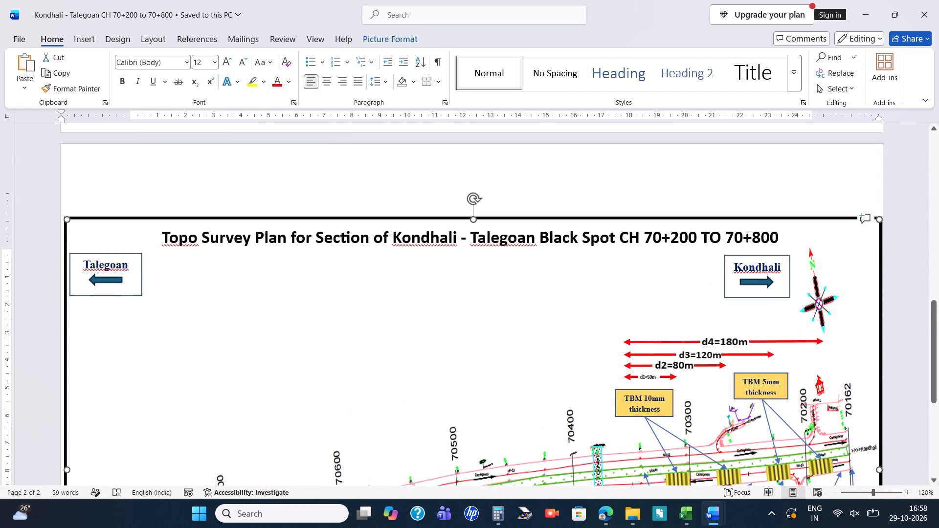
pyautogui.scroll(-1, 452, 392)
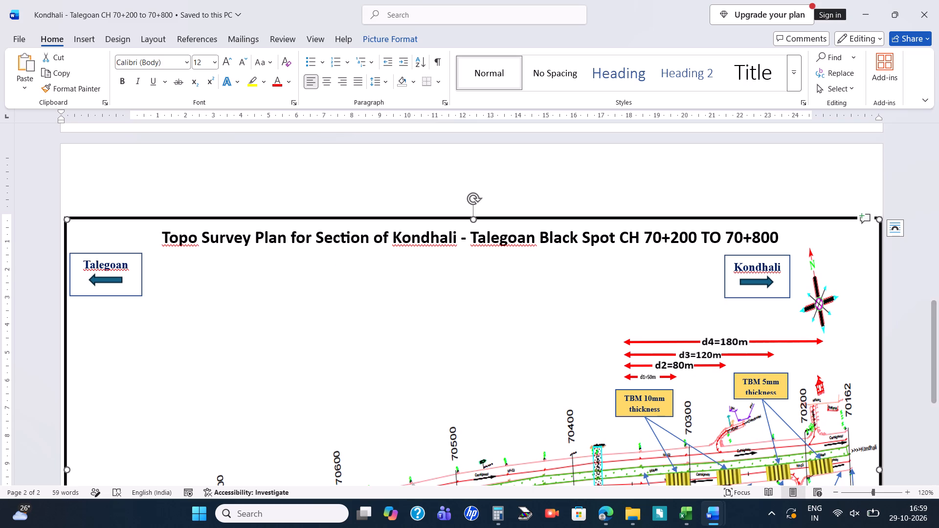
pyautogui.scroll(-1, 457, 389)
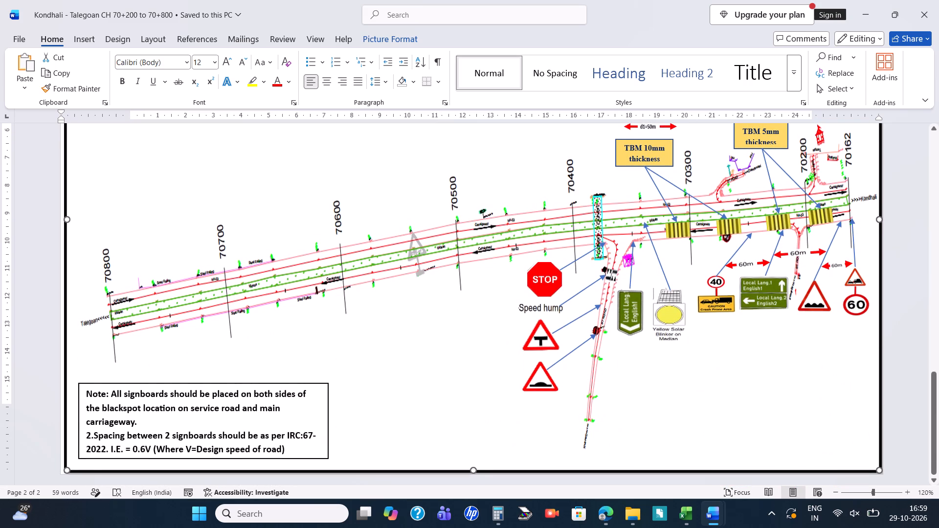
pyautogui.scroll(-1, 457, 389)
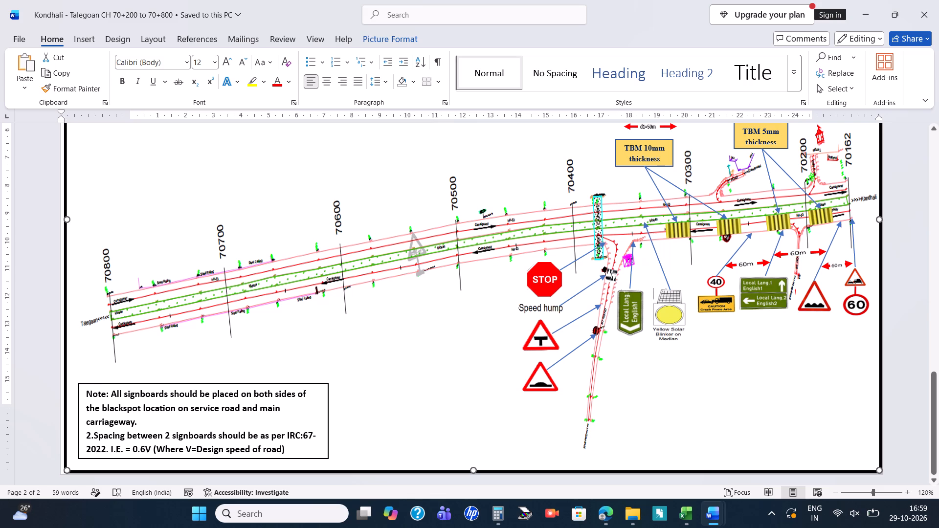
# Move the signboard note text box into the lower-left corner of the plan's black border.
pyautogui.click(309, 458)
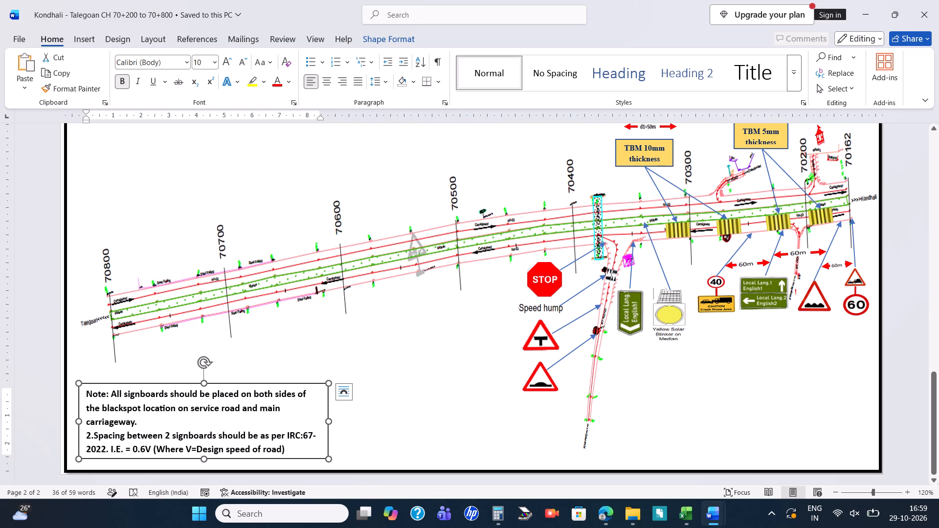
pyautogui.moveTo(257, 383); pyautogui.dragTo(252, 385)
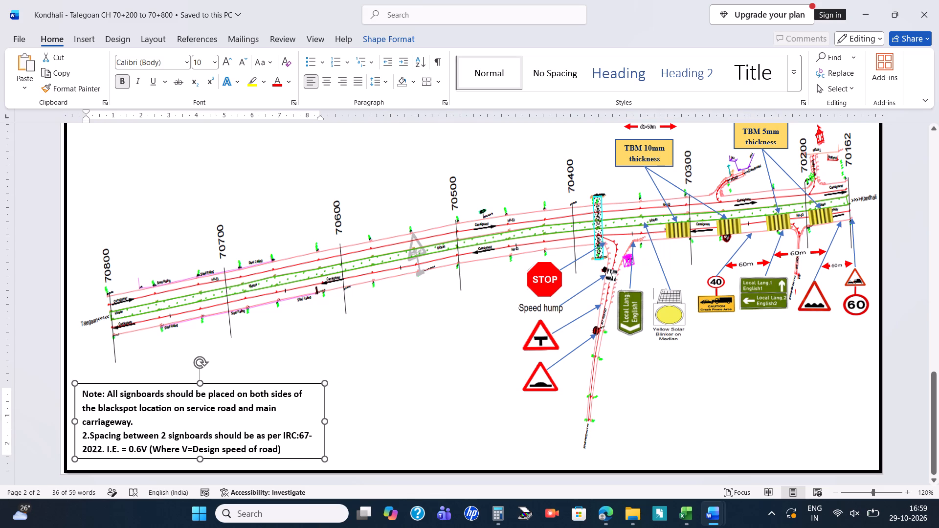
pyautogui.moveTo(252, 385); pyautogui.dragTo(247, 391)
pyautogui.click(345, 330)
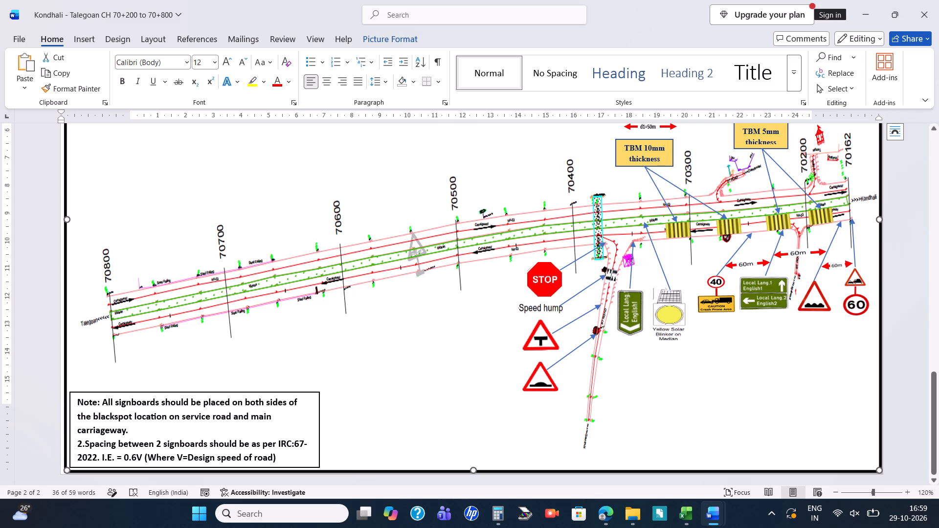
# Resize the note text box from its upper-right corner so its text fits on four lines with little spare space.
pyautogui.click(313, 392)
pyautogui.moveTo(318, 391); pyautogui.dragTo(328, 379)
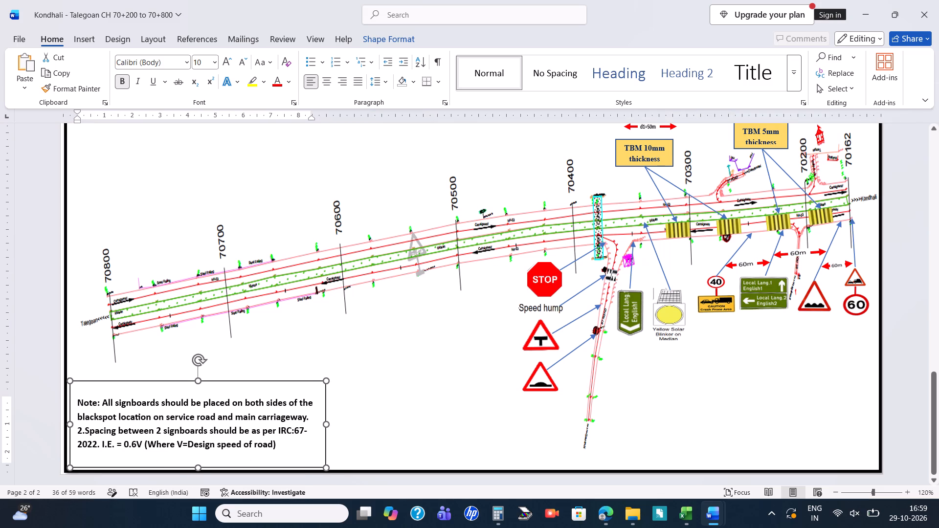
pyautogui.moveTo(328, 379); pyautogui.dragTo(315, 392)
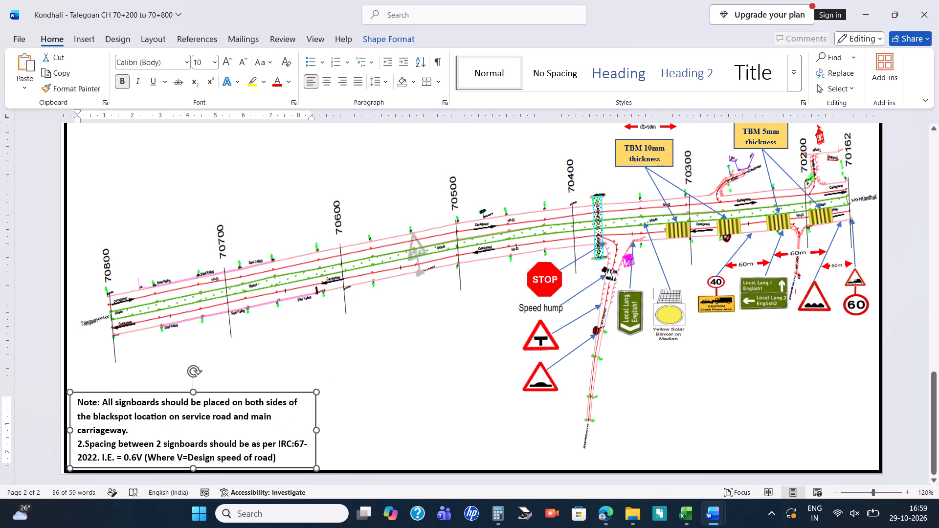
pyautogui.moveTo(315, 392); pyautogui.dragTo(323, 389)
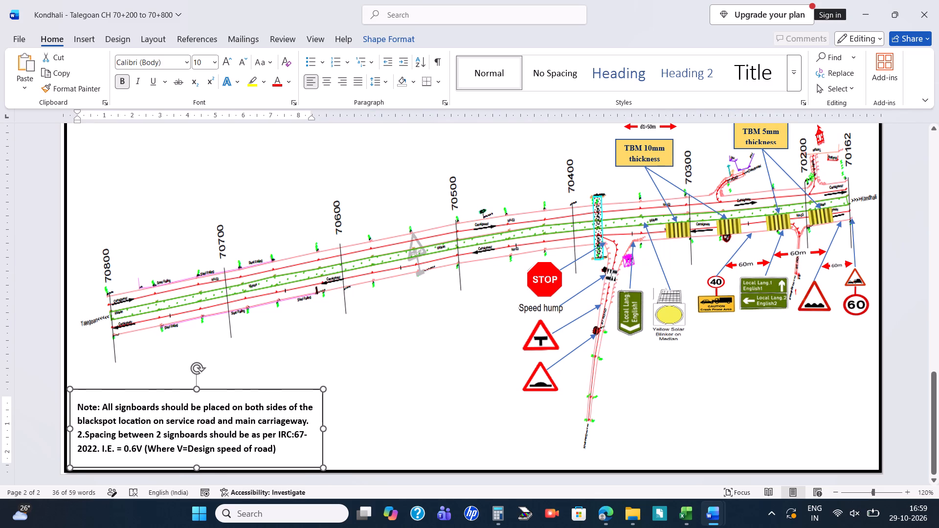
pyautogui.moveTo(323, 389); pyautogui.dragTo(317, 401)
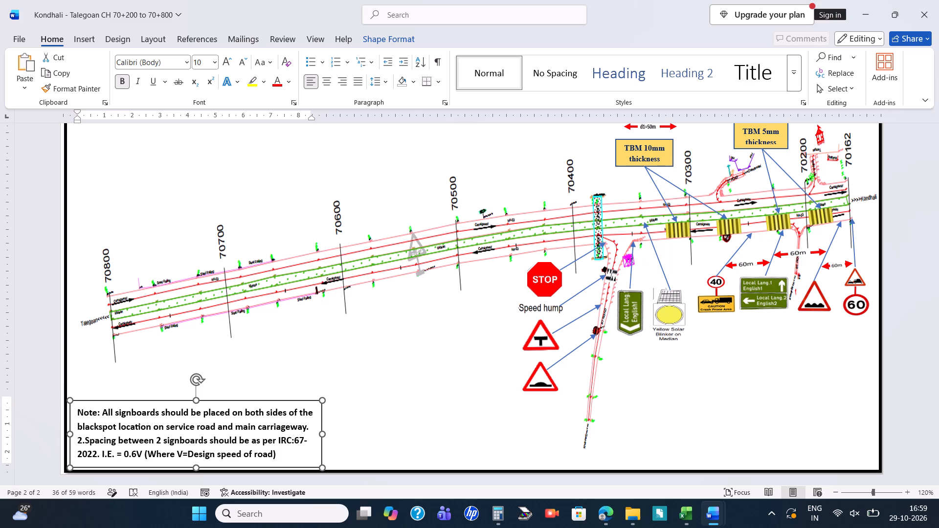
pyautogui.moveTo(317, 401); pyautogui.dragTo(316, 401)
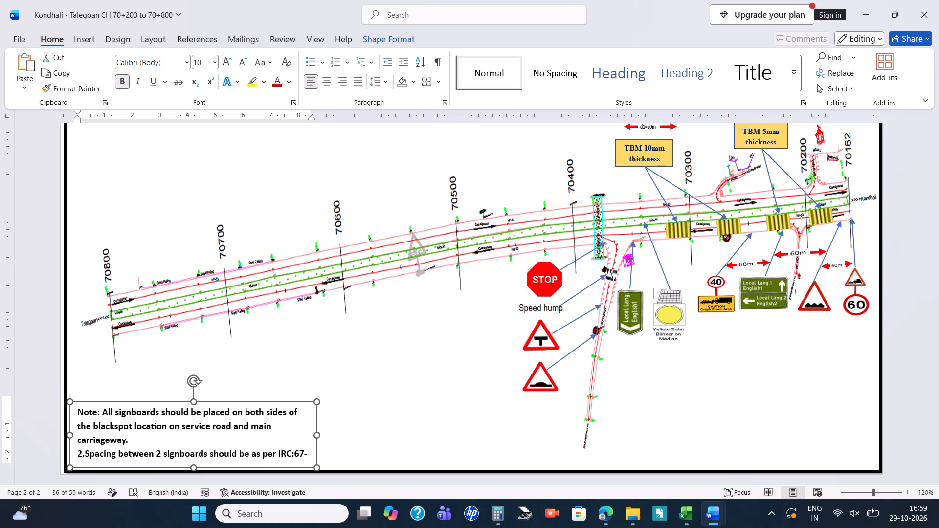
pyautogui.moveTo(316, 401); pyautogui.dragTo(318, 395)
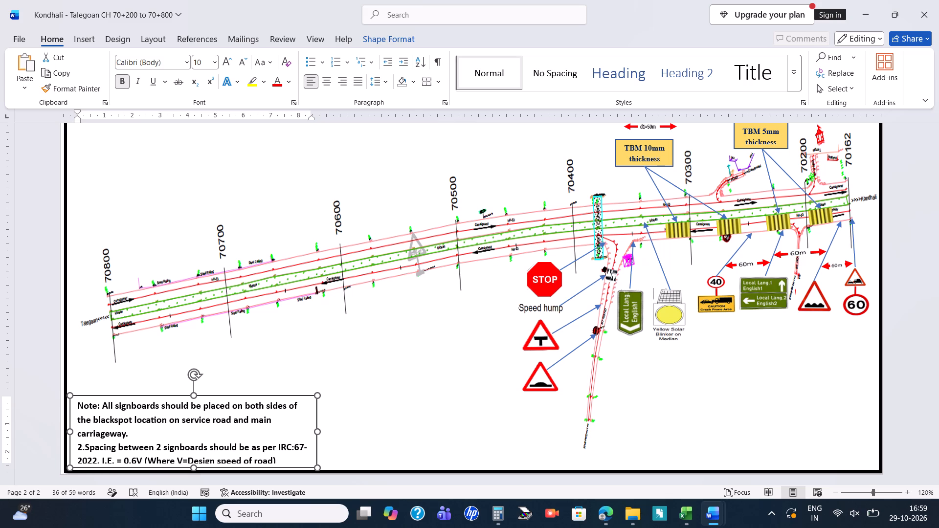
pyautogui.moveTo(318, 395); pyautogui.dragTo(322, 389)
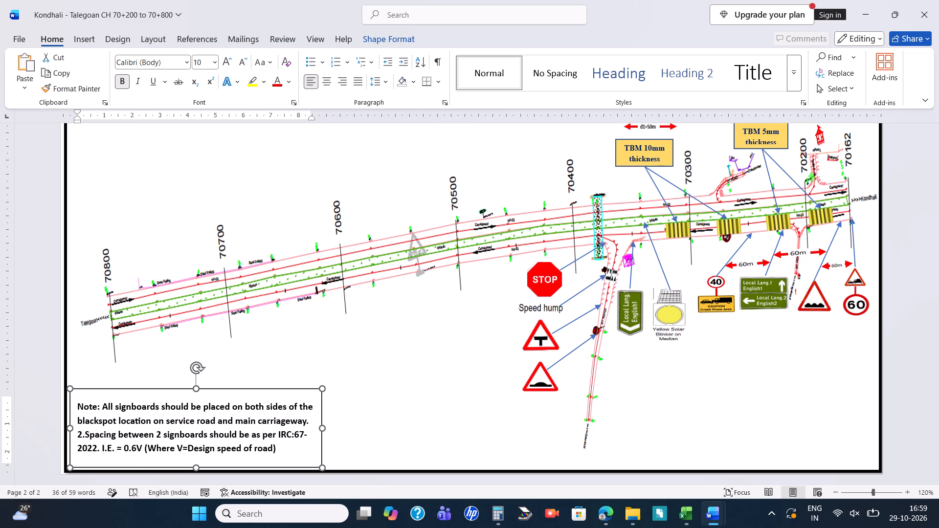
pyautogui.moveTo(322, 389); pyautogui.dragTo(322, 392)
pyautogui.click(367, 378)
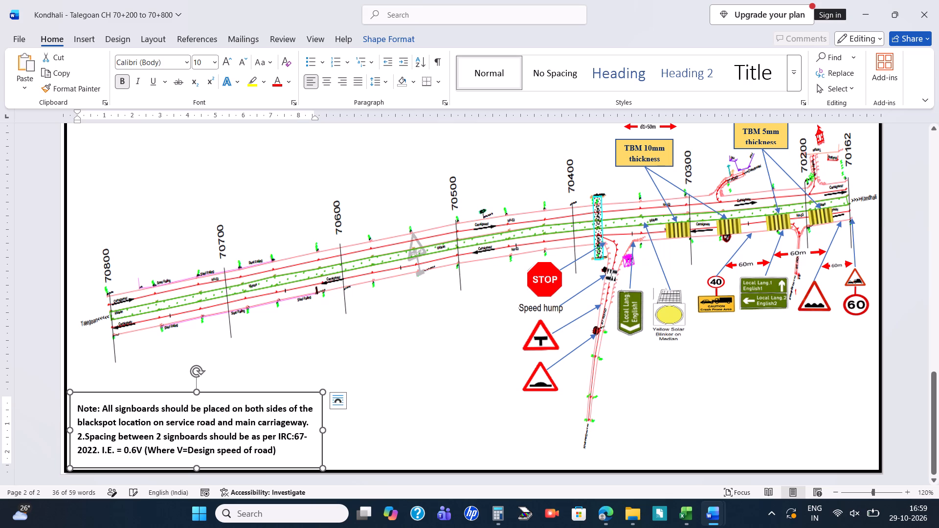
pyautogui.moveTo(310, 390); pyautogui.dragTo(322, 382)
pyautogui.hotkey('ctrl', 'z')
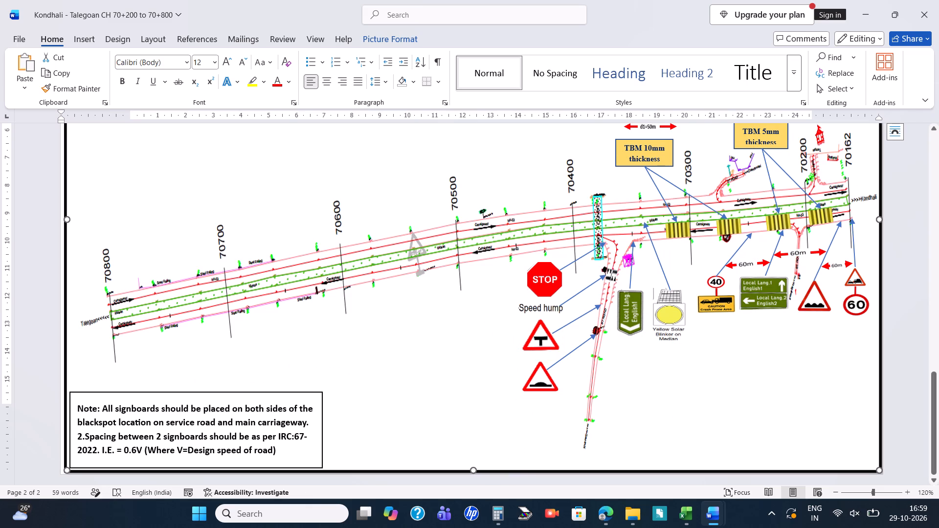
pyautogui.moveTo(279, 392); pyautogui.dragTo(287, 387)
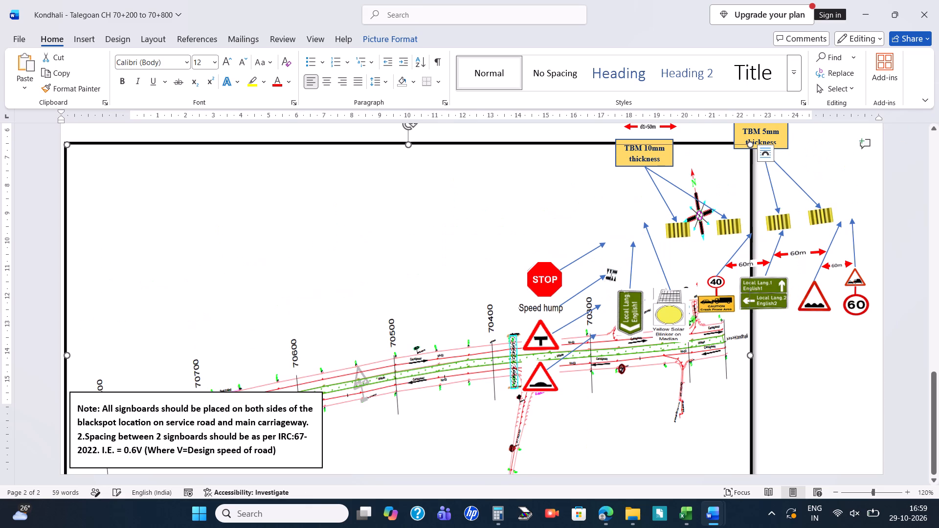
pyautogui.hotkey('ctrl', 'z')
# Nudge the signboard note text box slightly up and inward, leaving a small gap to the plan's lower-left black border.
pyautogui.click(287, 402)
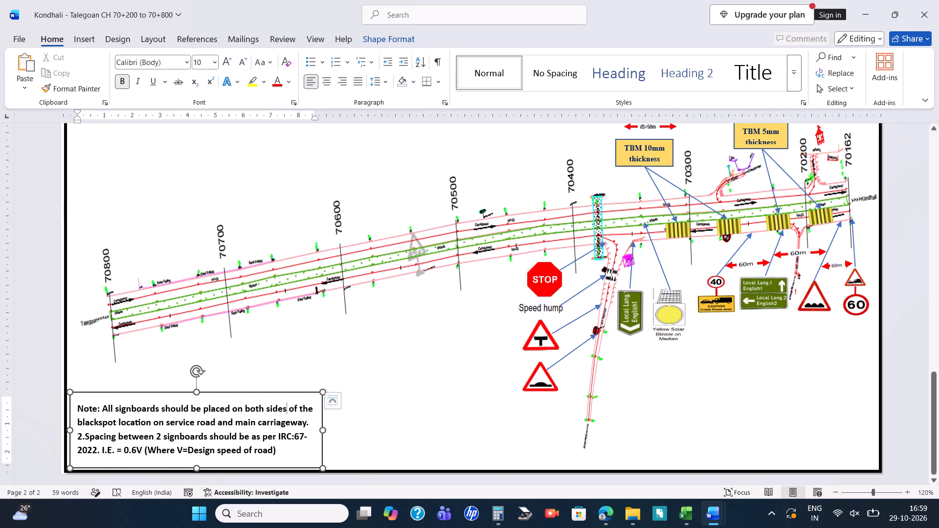
pyautogui.moveTo(301, 392); pyautogui.dragTo(309, 391)
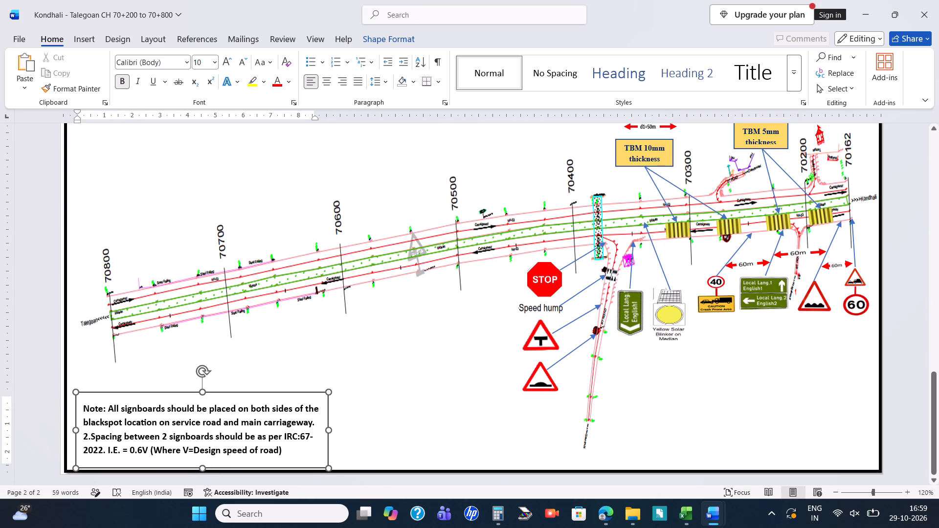
pyautogui.moveTo(309, 391); pyautogui.dragTo(306, 387)
pyautogui.click(326, 374)
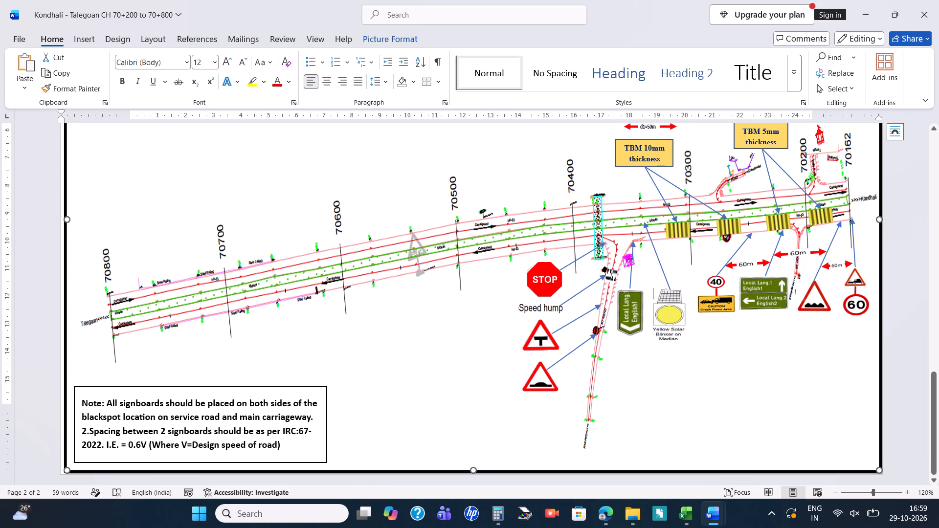
pyautogui.click(309, 387)
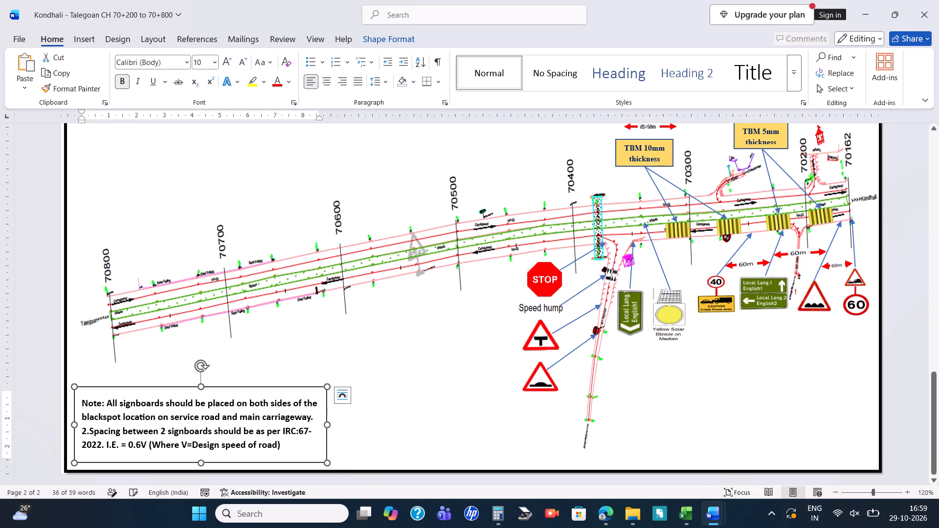
pyautogui.click(312, 386)
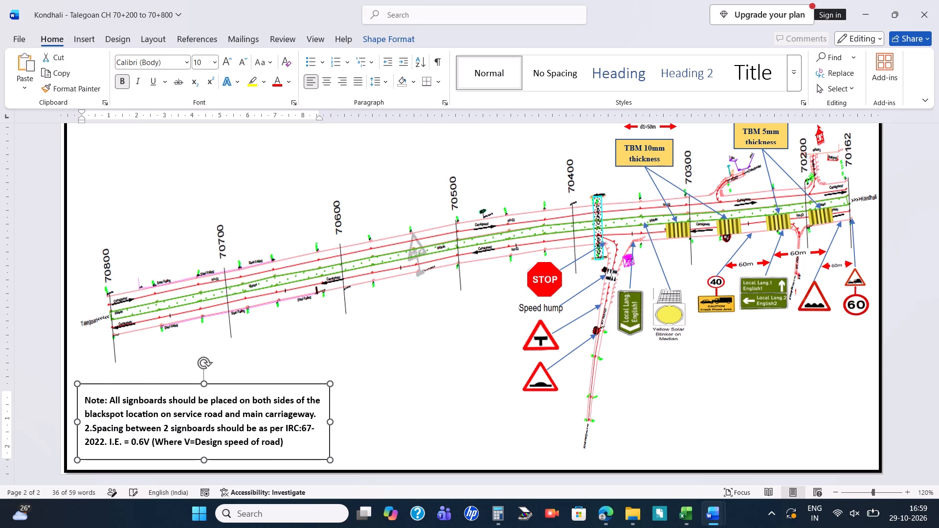
pyautogui.click(335, 362)
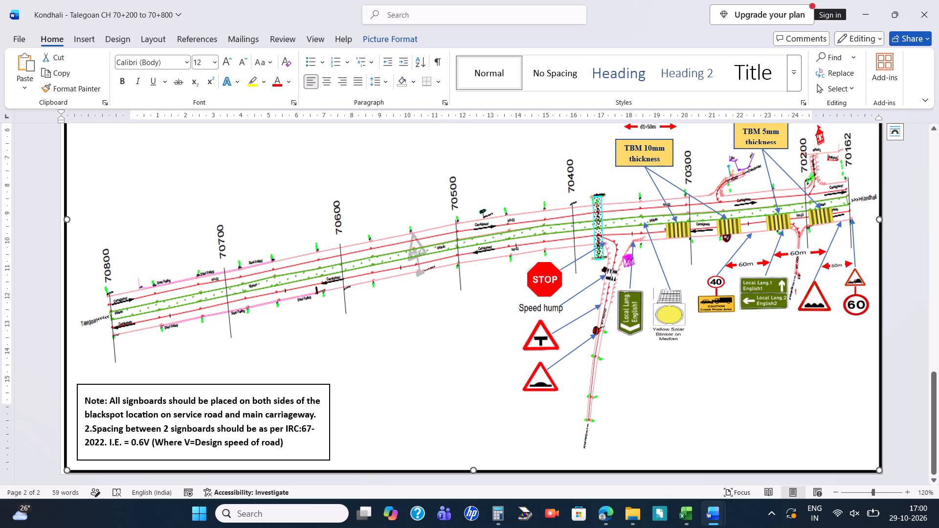
# Save the document.
pyautogui.hotkey('ctrl', 's')
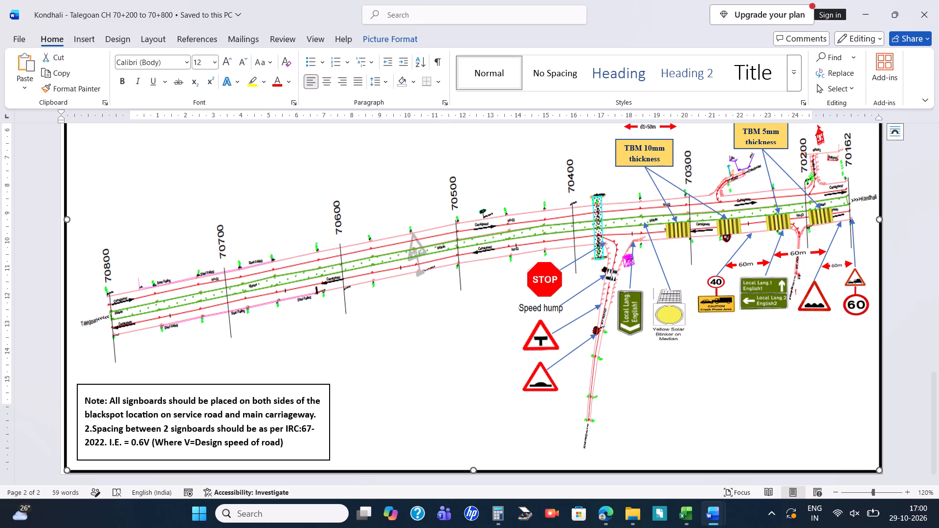
# Delete the blank page in front of the topo survey plan, including its empty paragraphs.
pyautogui.scroll(2, 348, 397)
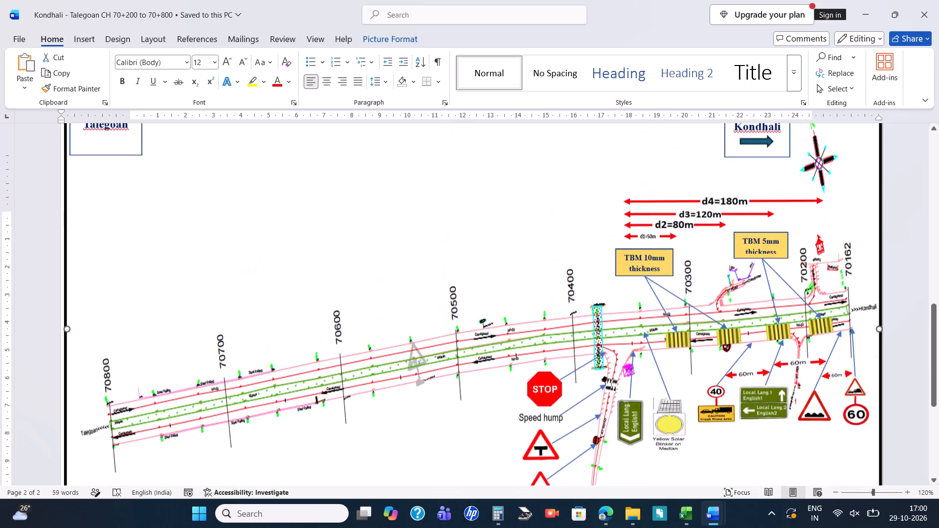
pyautogui.scroll(6, 348, 397)
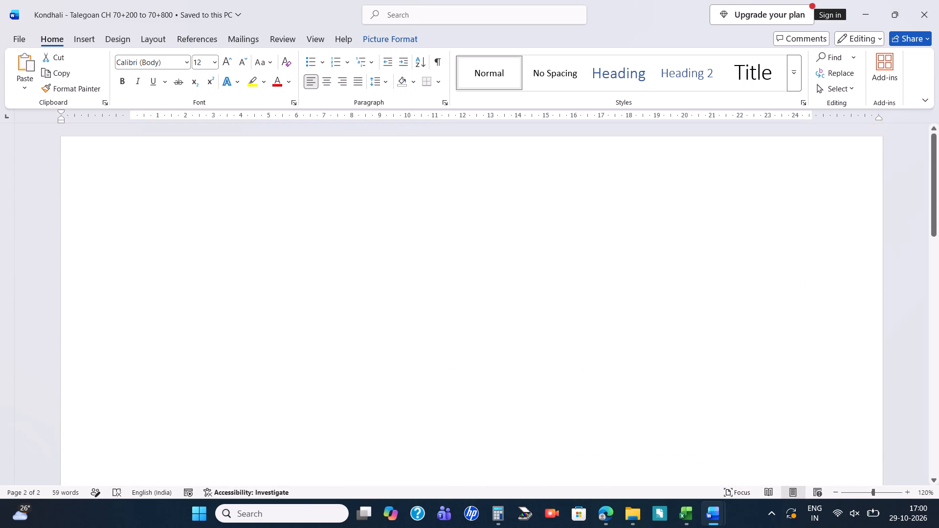
pyautogui.scroll(-10, 348, 397)
pyautogui.scroll(3, 348, 397)
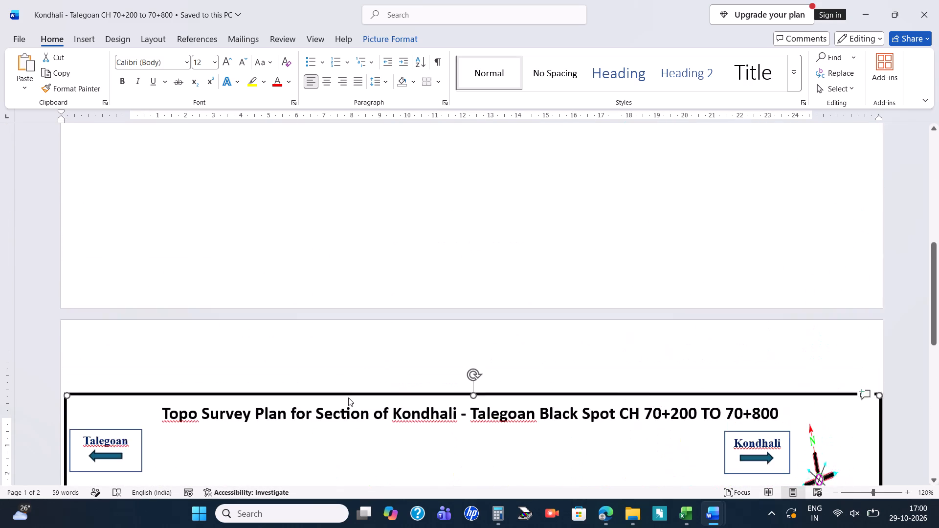
pyautogui.tripleClick(316, 306)
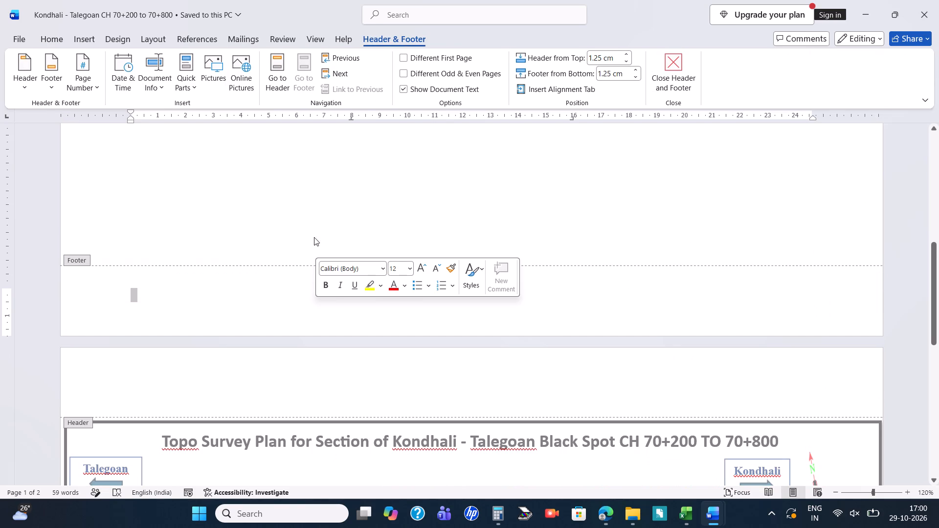
pyautogui.tripleClick(316, 228)
pyautogui.doubleClick(316, 228)
pyautogui.tripleClick(316, 228)
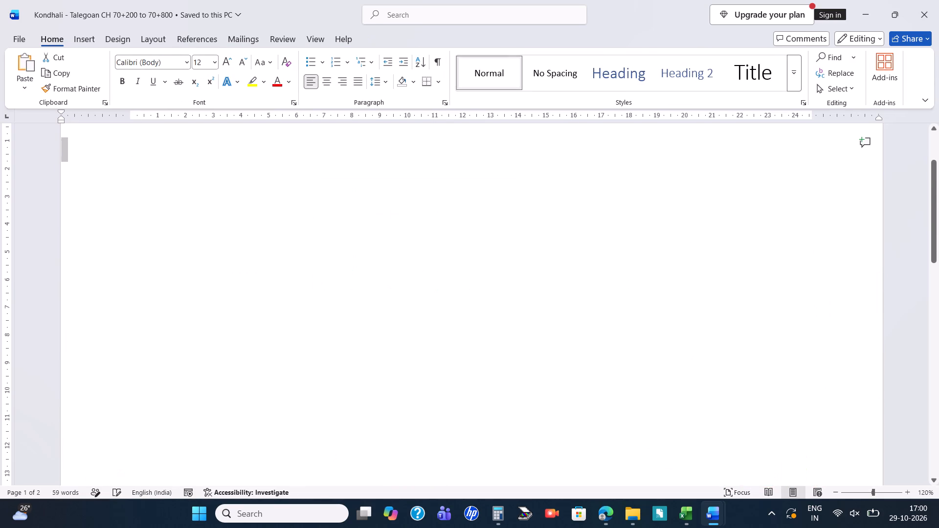
pyautogui.tripleClick(316, 228)
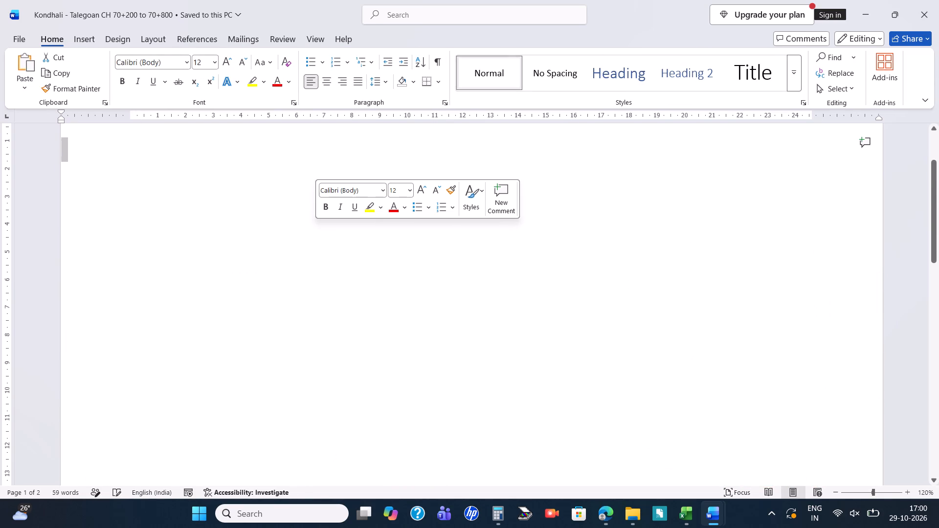
pyautogui.press('BackSpace')
pyautogui.scroll(2, 316, 228)
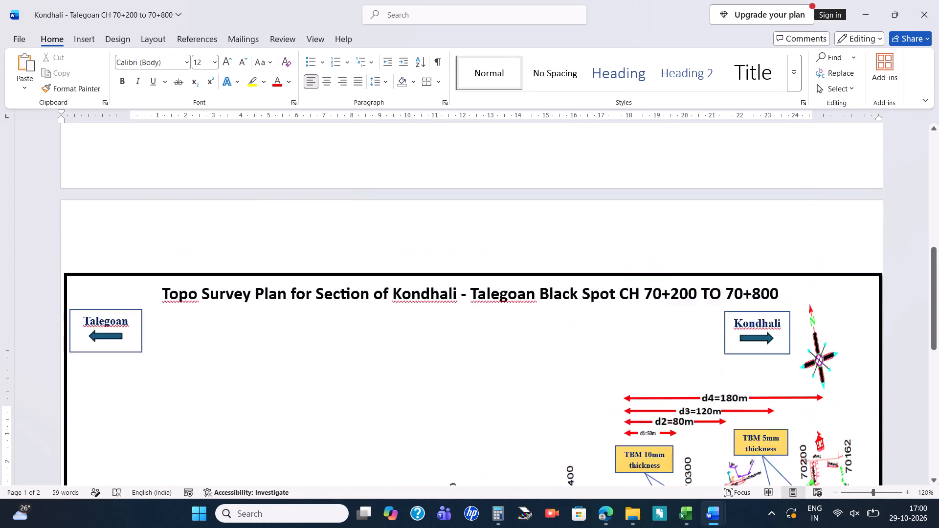
pyautogui.scroll(1, 316, 228)
pyautogui.doubleClick(316, 228)
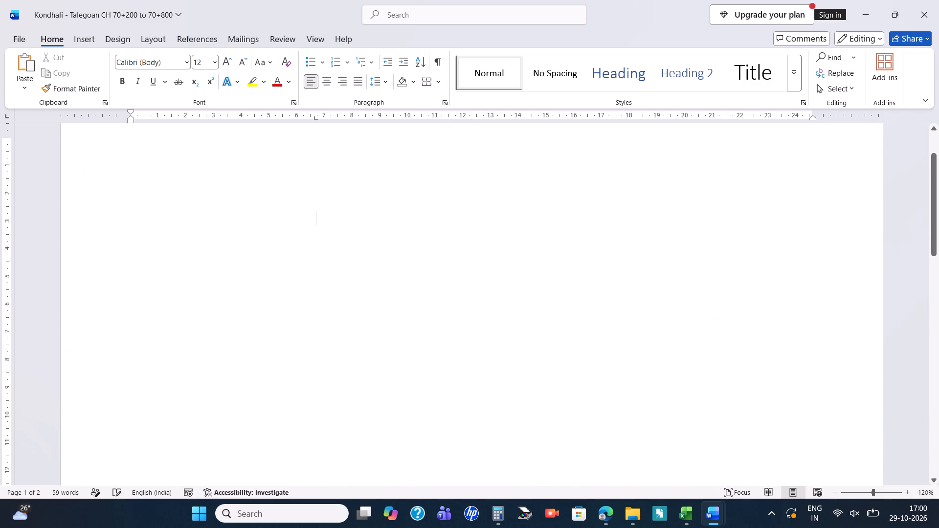
pyautogui.press('BackSpace')
pyautogui.press('BackSpace')
pyautogui.press('BackSpace')
pyautogui.press('BackSpace')
pyautogui.press('BackSpace')
pyautogui.press('BackSpace')
pyautogui.press('BackSpace')
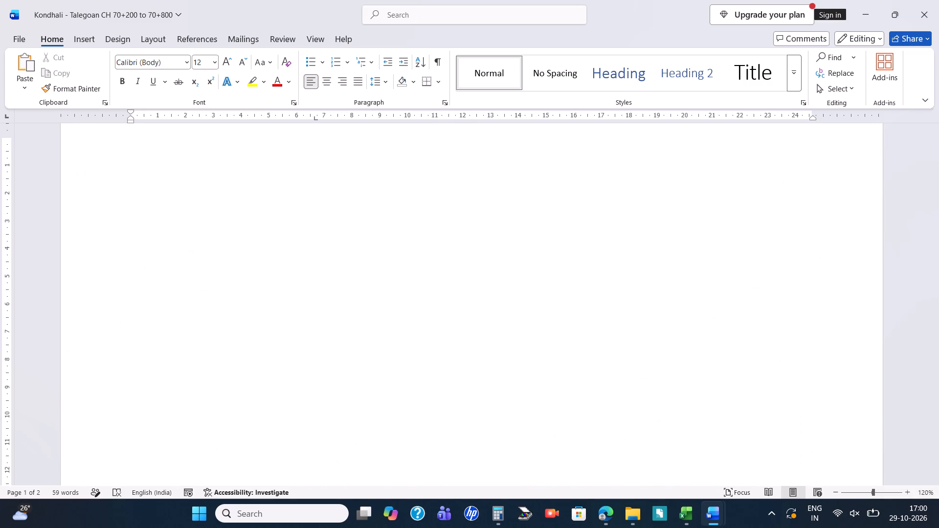
pyautogui.press('BackSpace')
pyautogui.scroll(3, 342, 257)
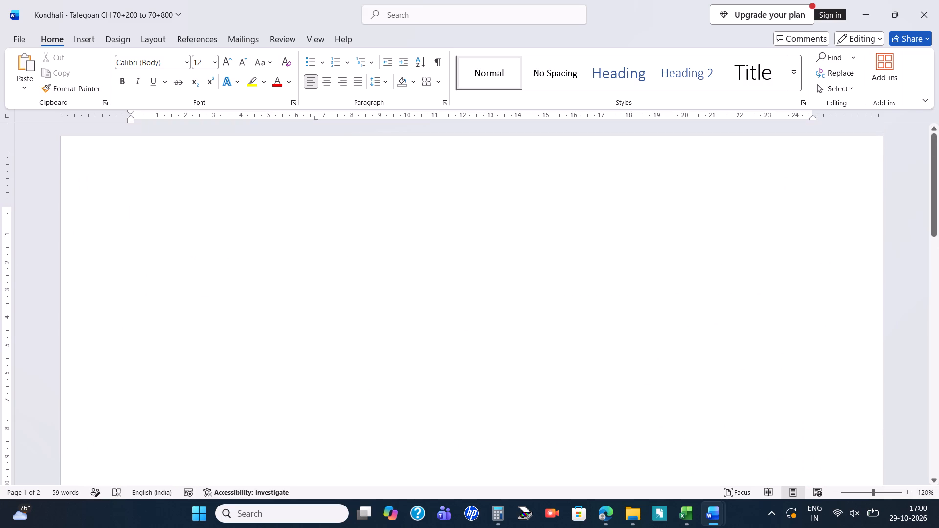
pyautogui.moveTo(132, 211); pyautogui.dragTo(462, 313)
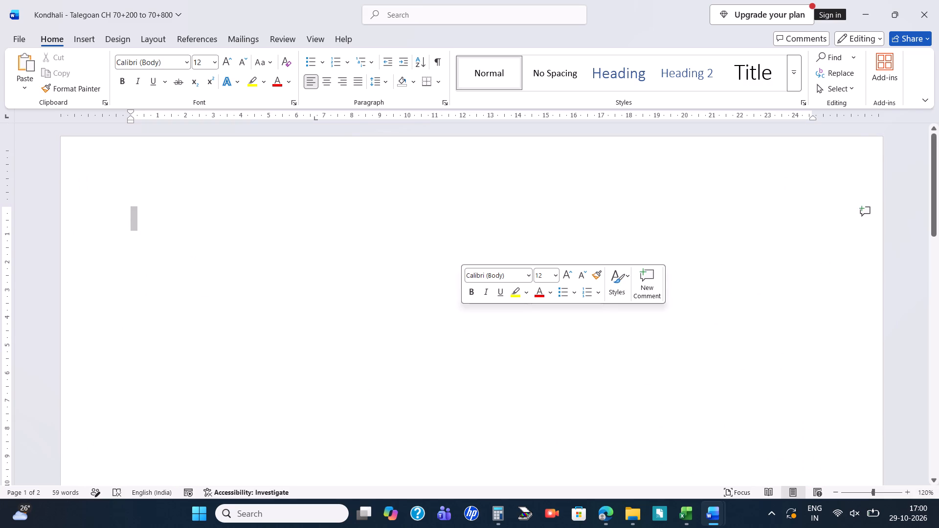
pyautogui.press('BackSpace')
pyautogui.scroll(-5, 462, 313)
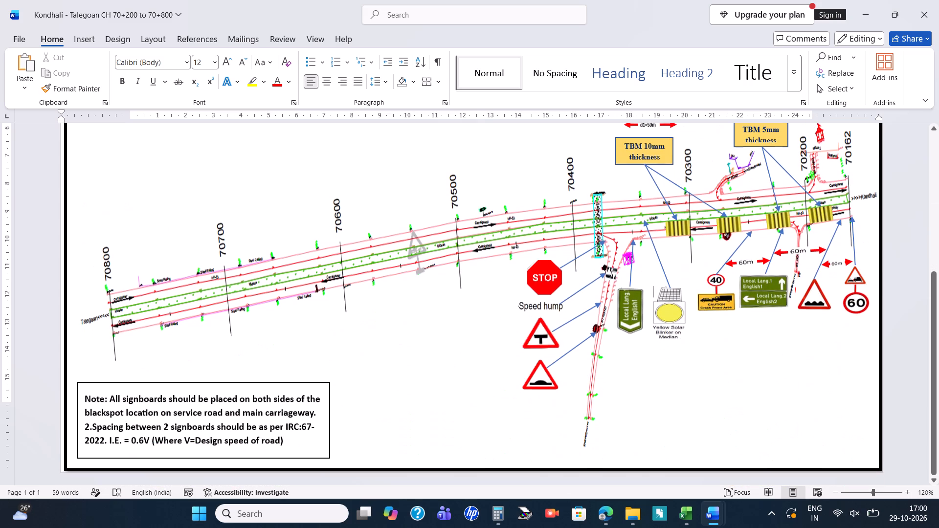
pyautogui.scroll(-4, 462, 313)
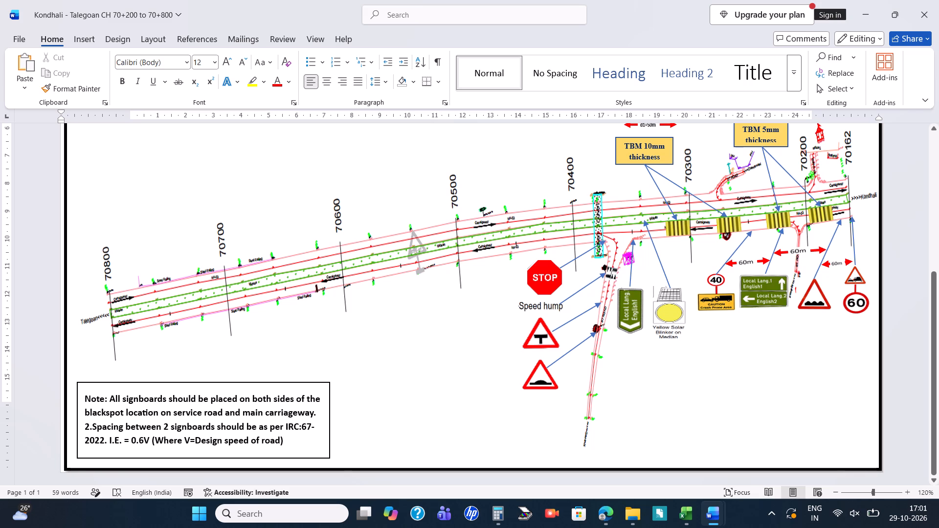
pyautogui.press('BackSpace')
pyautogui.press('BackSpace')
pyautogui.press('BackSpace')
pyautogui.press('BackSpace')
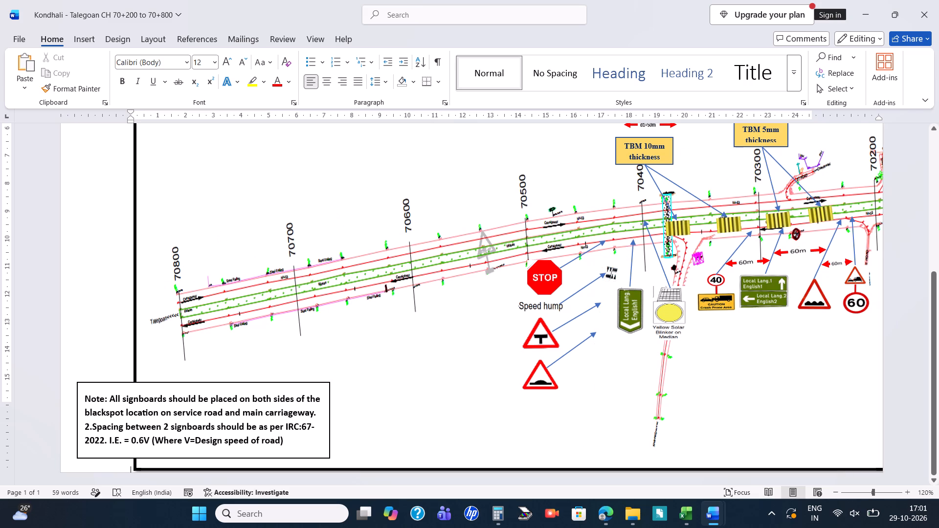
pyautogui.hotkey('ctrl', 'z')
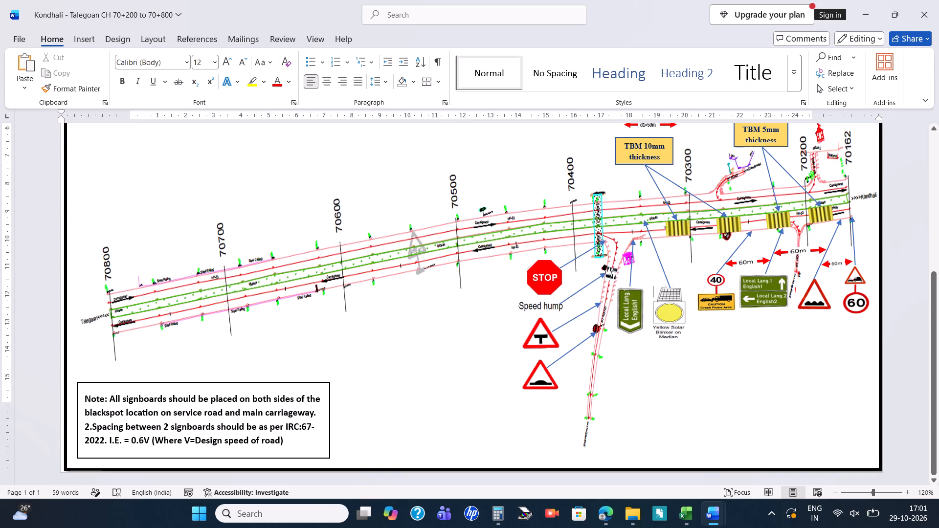
# Narrow the base plan picture slightly from its right edge so its black border sits further inside the page edge.
pyautogui.click(184, 366)
pyautogui.scroll(3, 184, 366)
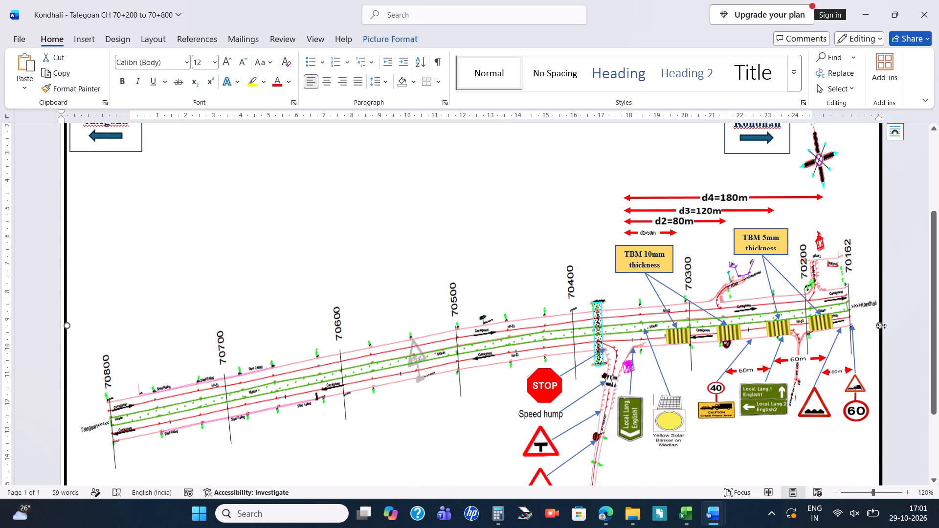
pyautogui.moveTo(881, 326); pyautogui.dragTo(876, 327)
pyautogui.click(896, 317)
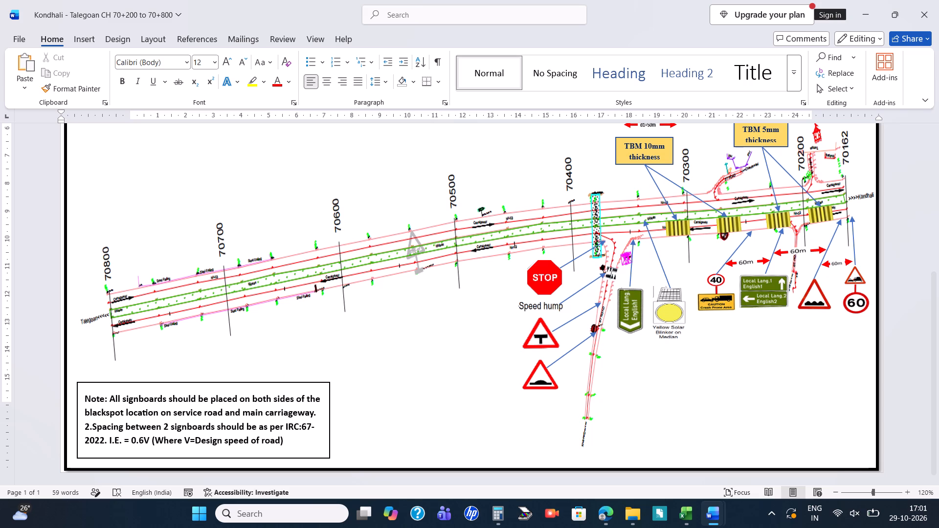
pyautogui.scroll(-10, 468, 269)
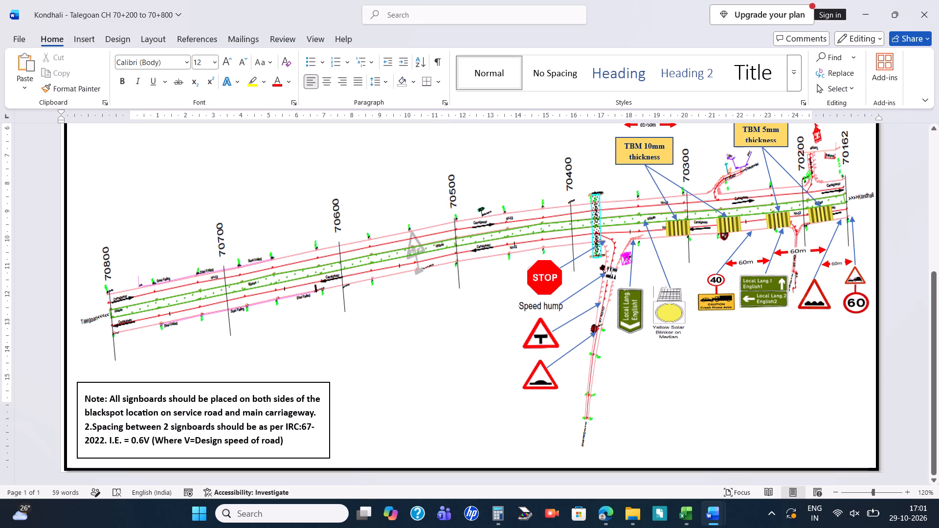
pyautogui.scroll(-2, 471, 266)
# Duplicate the base plan picture onto its own page ahead of the annotated survey plan.
pyautogui.click(450, 375)
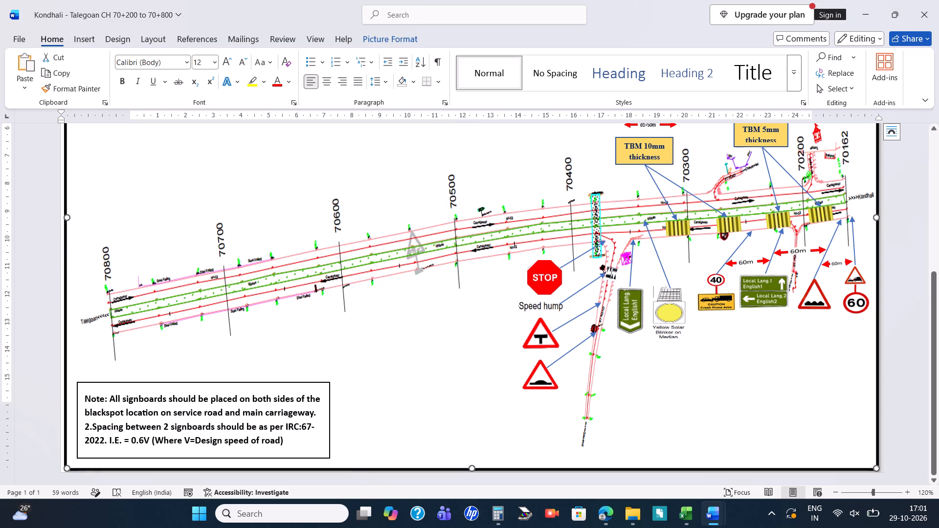
pyautogui.keyDown('ctrl'); pyautogui.moveTo(459, 370); pyautogui.dragTo(457, 455); pyautogui.keyUp('ctrl')
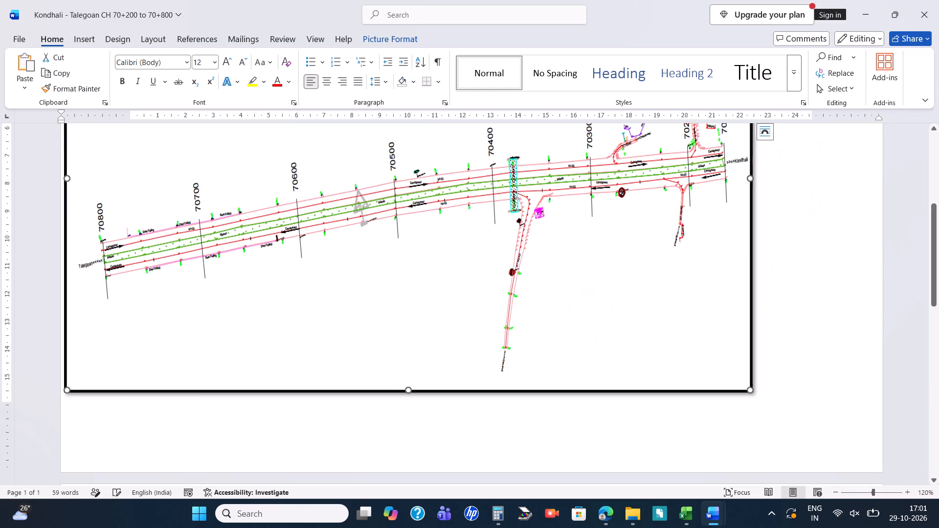
pyautogui.scroll(17, 480, 334)
pyautogui.scroll(6, 481, 333)
pyautogui.scroll(-2, 481, 333)
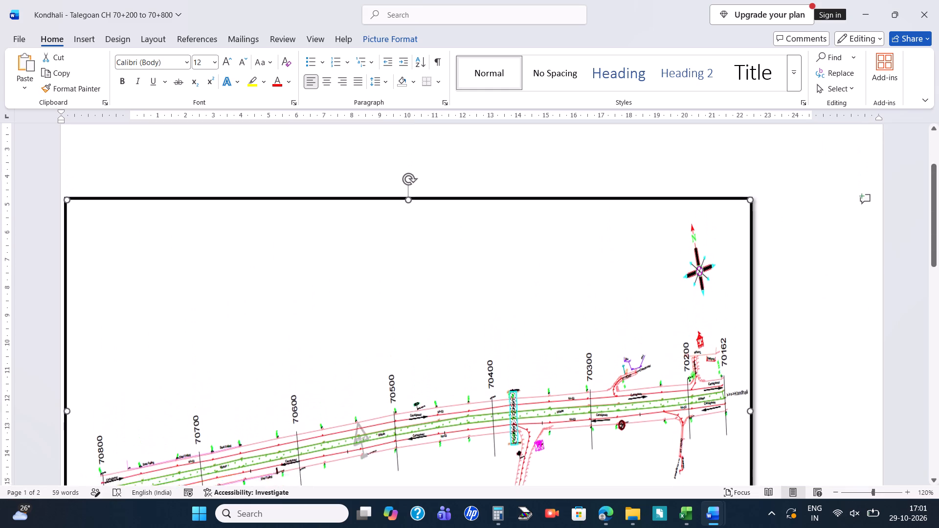
pyautogui.scroll(-20, 481, 333)
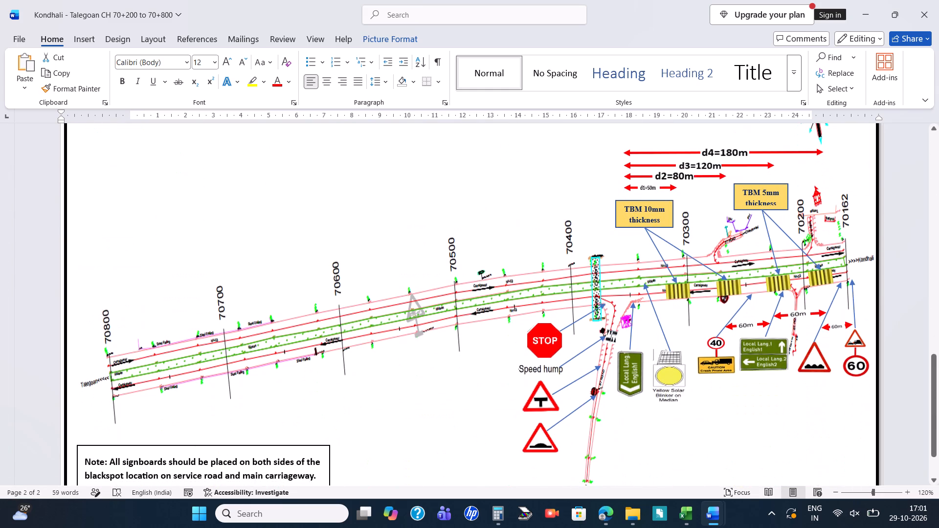
pyautogui.scroll(16, 481, 333)
# Stretch the plain plan picture on the first page to nearly the full page width and extend its lower edge downward.
pyautogui.click(500, 291)
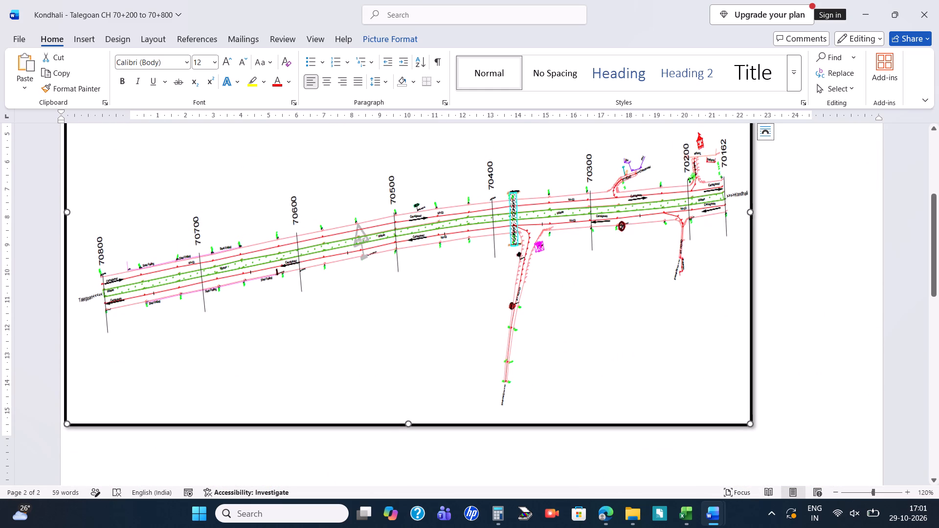
pyautogui.moveTo(748, 214); pyautogui.dragTo(873, 215)
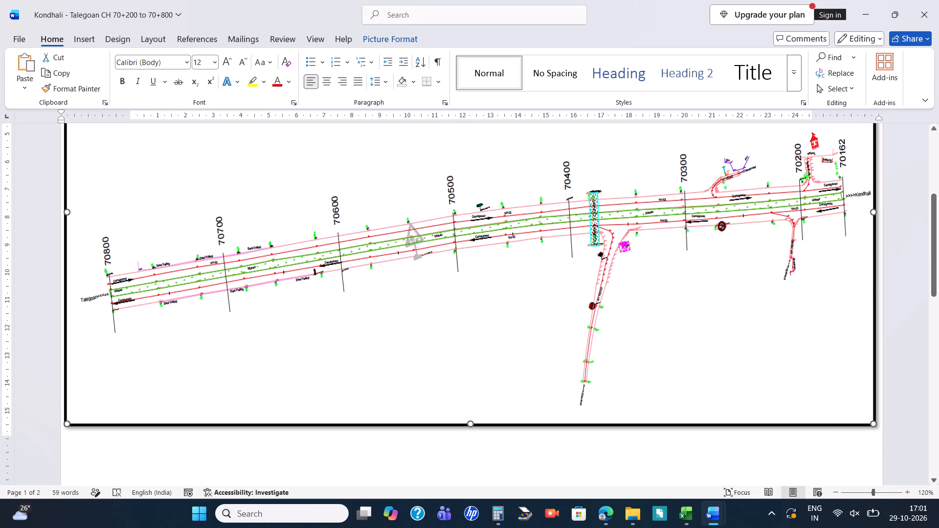
pyautogui.moveTo(873, 215); pyautogui.dragTo(877, 215)
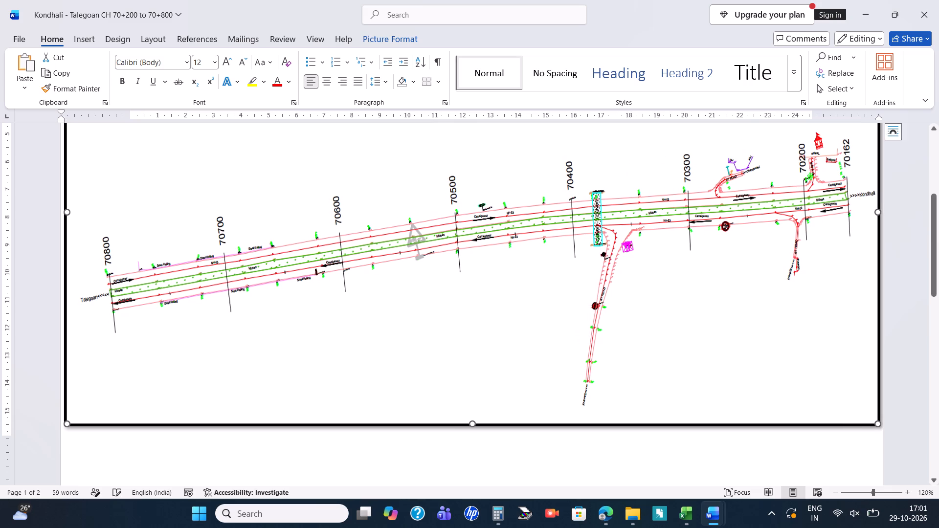
pyautogui.scroll(-5, 488, 310)
pyautogui.moveTo(472, 248); pyautogui.dragTo(463, 305)
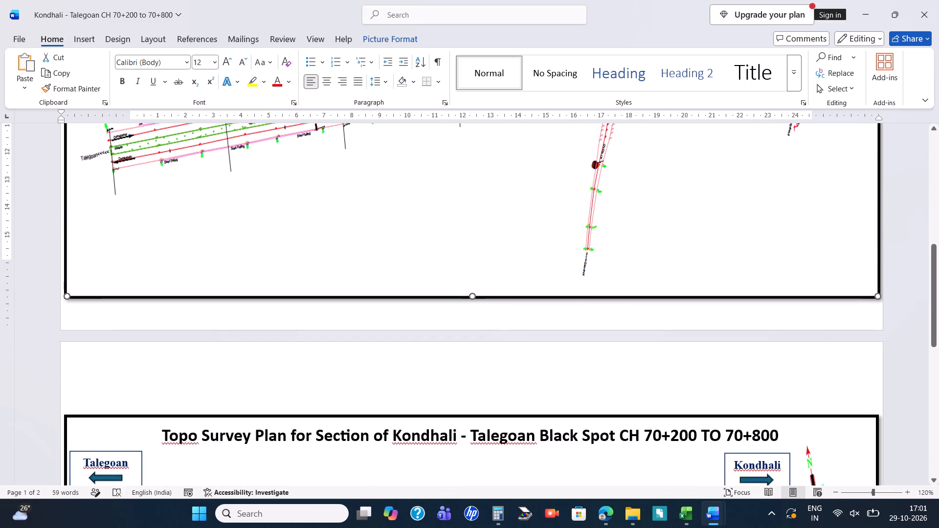
# Fine-tune the plain plan picture on the first page, bringing its right edge slightly inward.
pyautogui.moveTo(463, 305); pyautogui.dragTo(454, 325)
pyautogui.scroll(2, 163, 237)
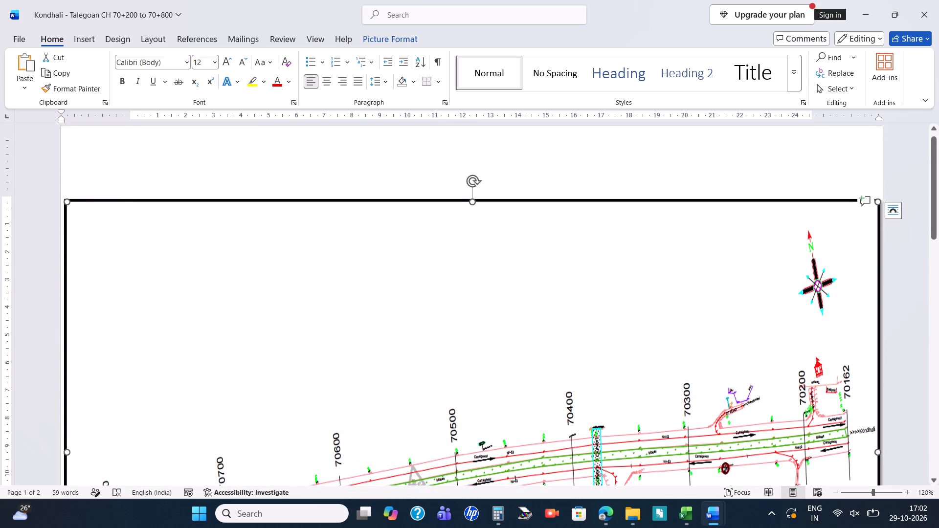
pyautogui.click(132, 187)
pyautogui.moveTo(66, 260); pyautogui.dragTo(65, 260)
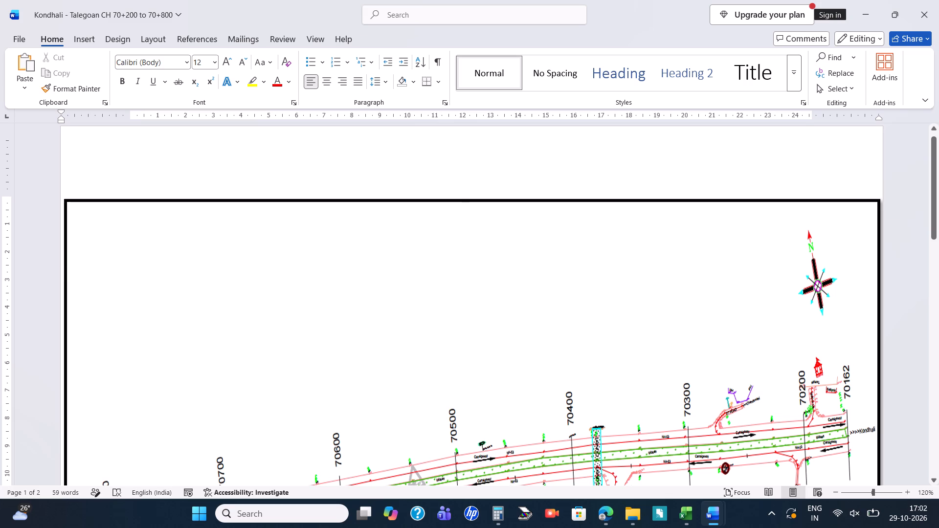
pyautogui.moveTo(65, 260); pyautogui.dragTo(62, 261)
pyautogui.scroll(-3, 301, 254)
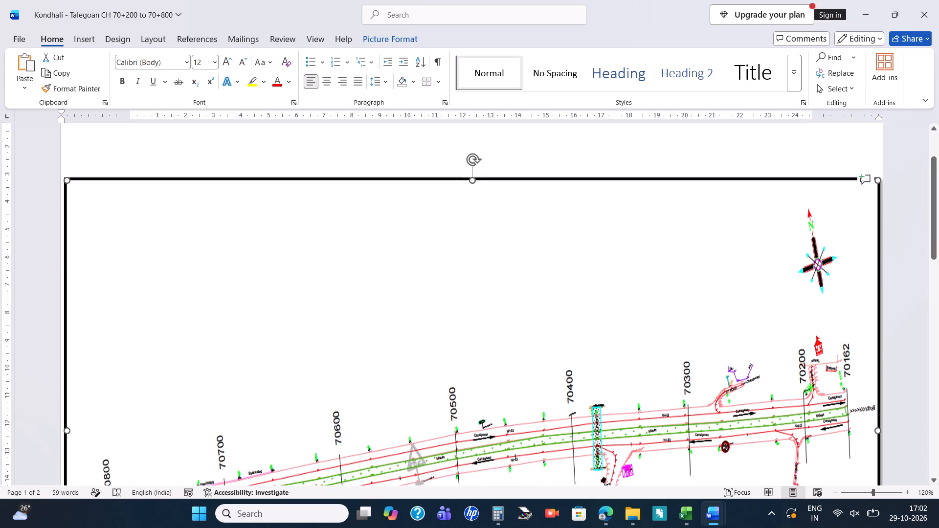
pyautogui.click(875, 347)
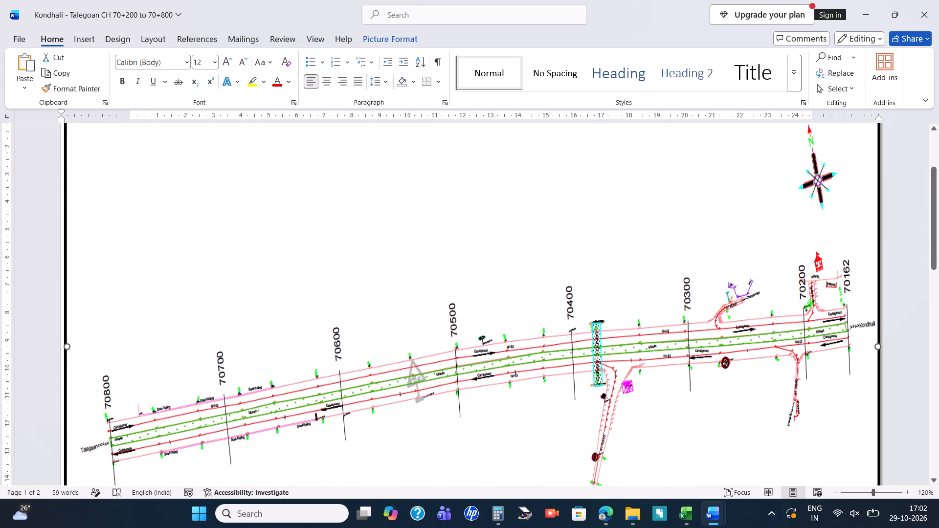
pyautogui.click(903, 268)
# On the annotated plan, select the STOP, T-junction and hump signs, the Speed hump label and their leader arrows together.
pyautogui.scroll(-2, 609, 303)
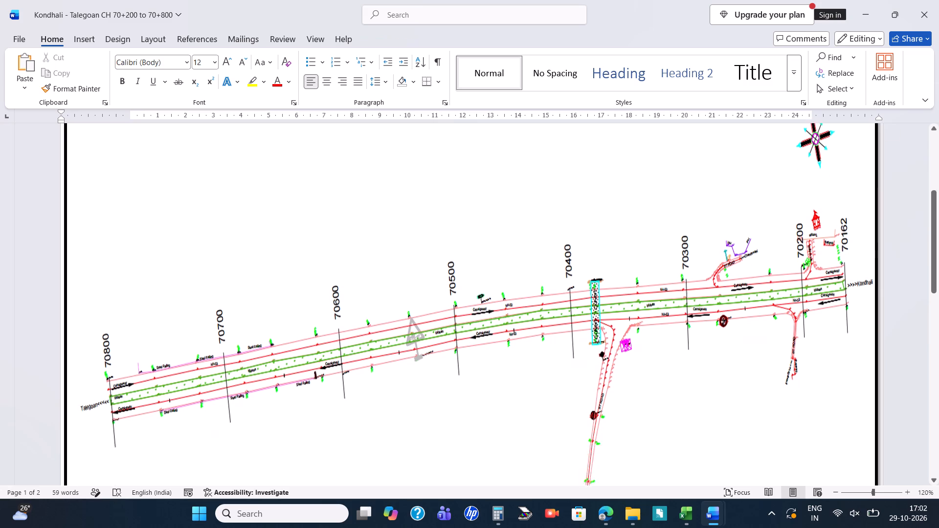
pyautogui.scroll(-17, 609, 303)
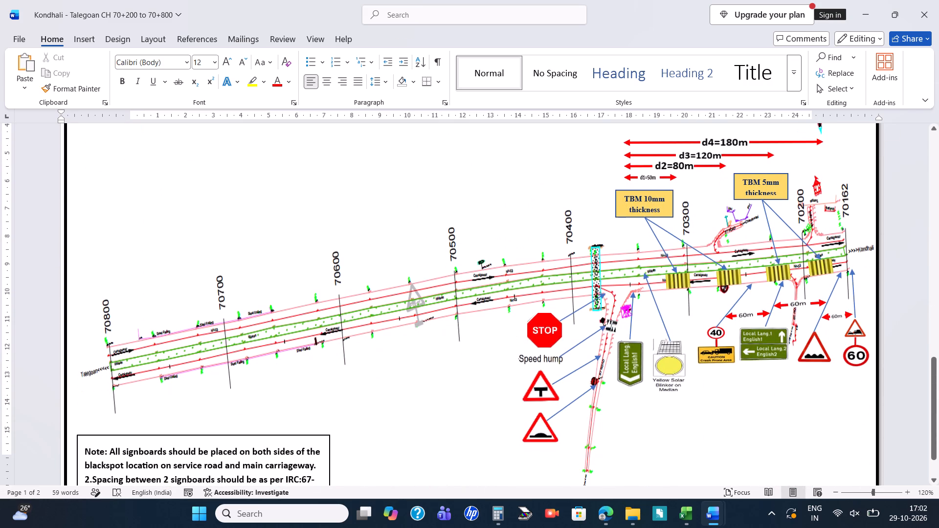
pyautogui.click(557, 325)
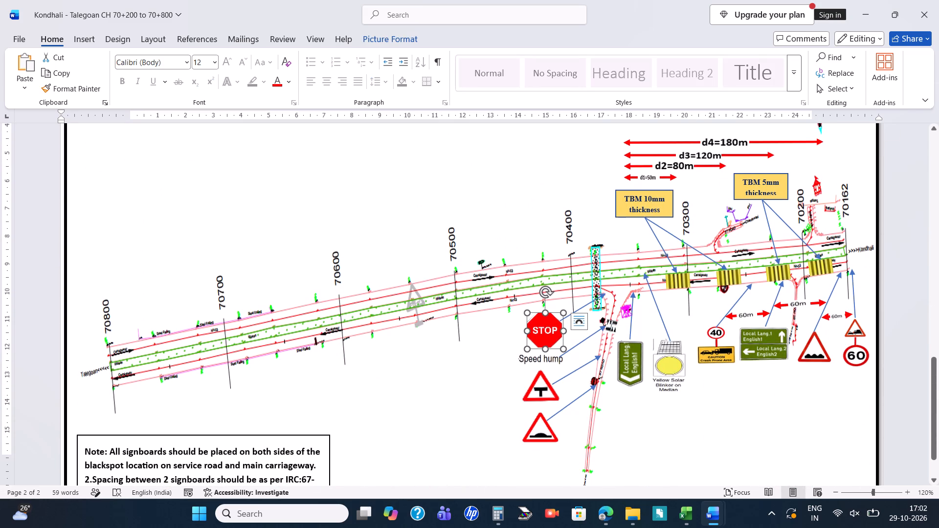
pyautogui.keyDown('ctrl'); pyautogui.click(552, 361); pyautogui.keyUp('ctrl')
pyautogui.keyDown('ctrl'); pyautogui.click(535, 387); pyautogui.keyUp('ctrl')
pyautogui.keyDown('ctrl'); pyautogui.click(539, 423); pyautogui.keyUp('ctrl')
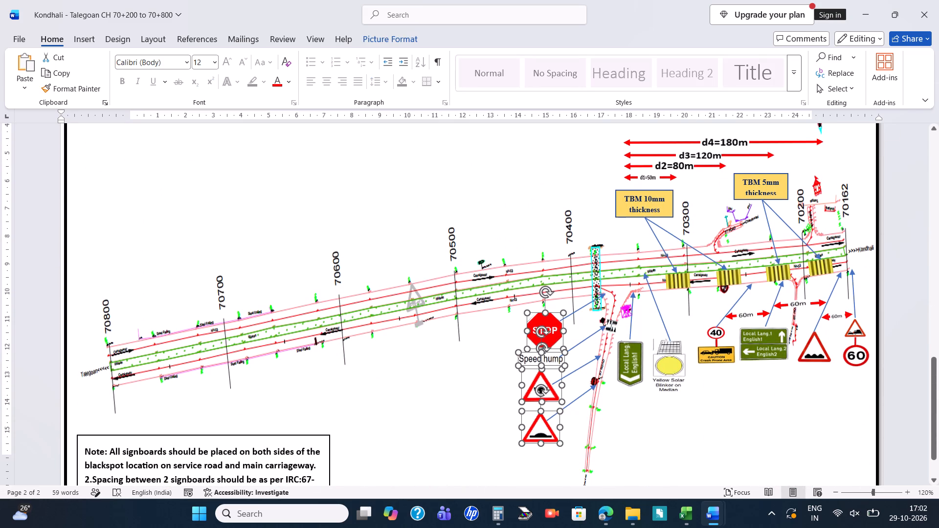
pyautogui.keyDown('ctrl'); pyautogui.click(585, 391); pyautogui.keyUp('ctrl')
pyautogui.keyDown('ctrl'); pyautogui.click(583, 364); pyautogui.keyUp('ctrl')
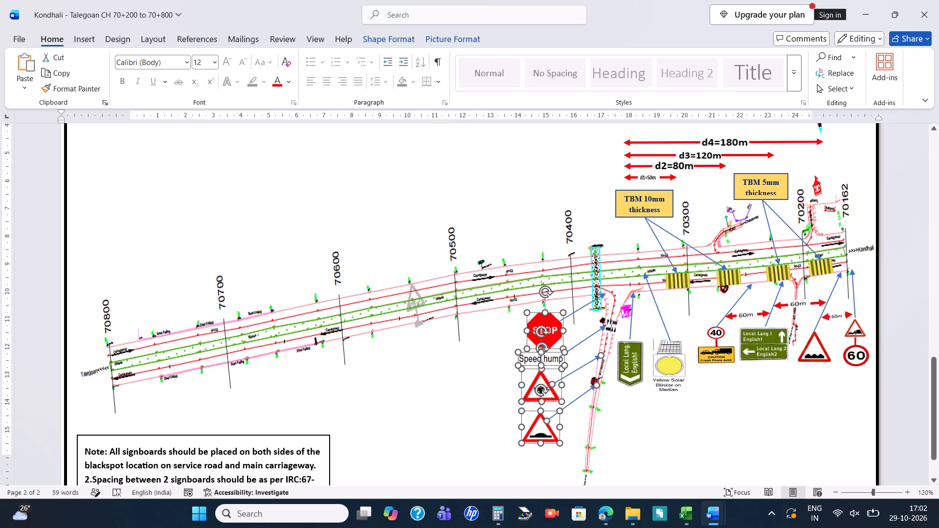
pyautogui.keyDown('ctrl'); pyautogui.click(596, 329); pyautogui.keyUp('ctrl')
pyautogui.keyDown('ctrl'); pyautogui.click(589, 299); pyautogui.keyUp('ctrl')
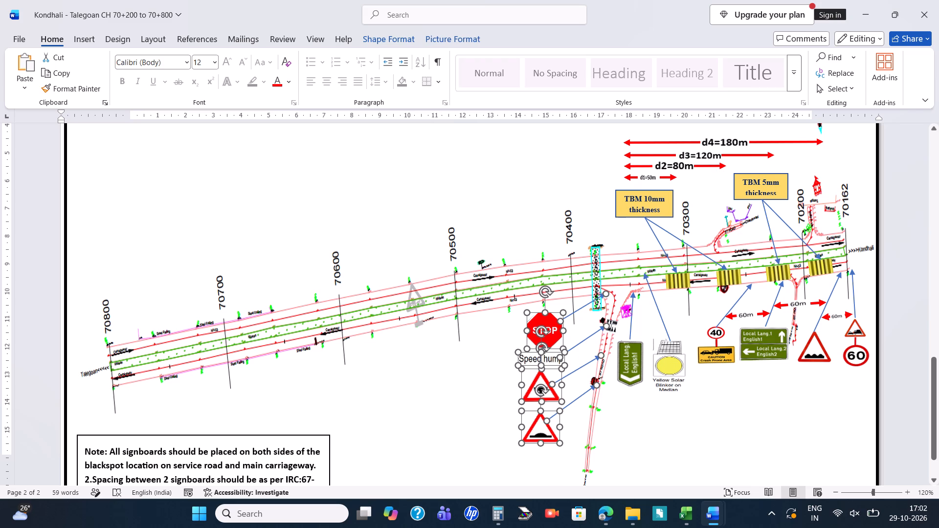
# Add the downward green direction sign, the yellow solar blinker and the 40 crash-prone-area sign, with their leader arrows, to the selection.
pyautogui.keyDown('ctrl'); pyautogui.click(623, 362); pyautogui.keyUp('ctrl')
pyautogui.keyDown('ctrl'); pyautogui.doubleClick(628, 316); pyautogui.keyUp('ctrl')
pyautogui.keyDown('ctrl'); pyautogui.click(665, 352); pyautogui.keyUp('ctrl')
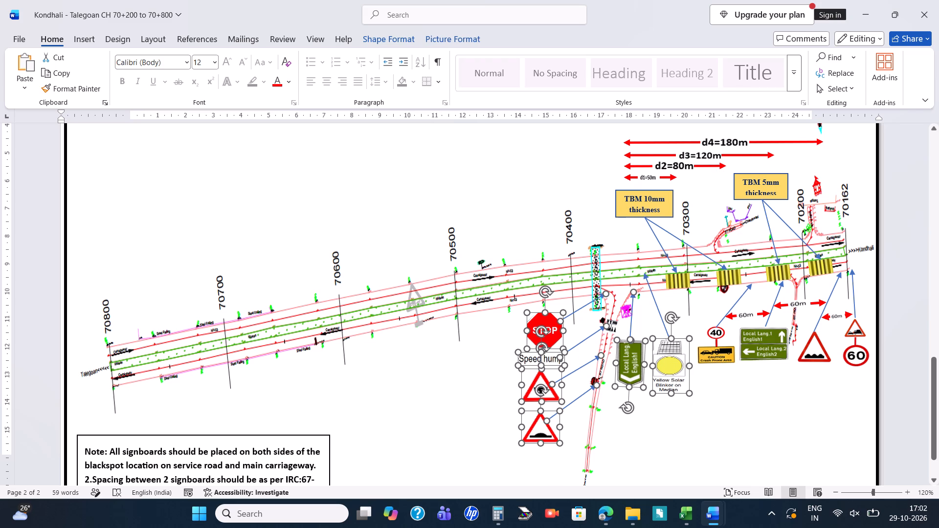
pyautogui.keyDown('ctrl'); pyautogui.click(662, 320); pyautogui.keyUp('ctrl')
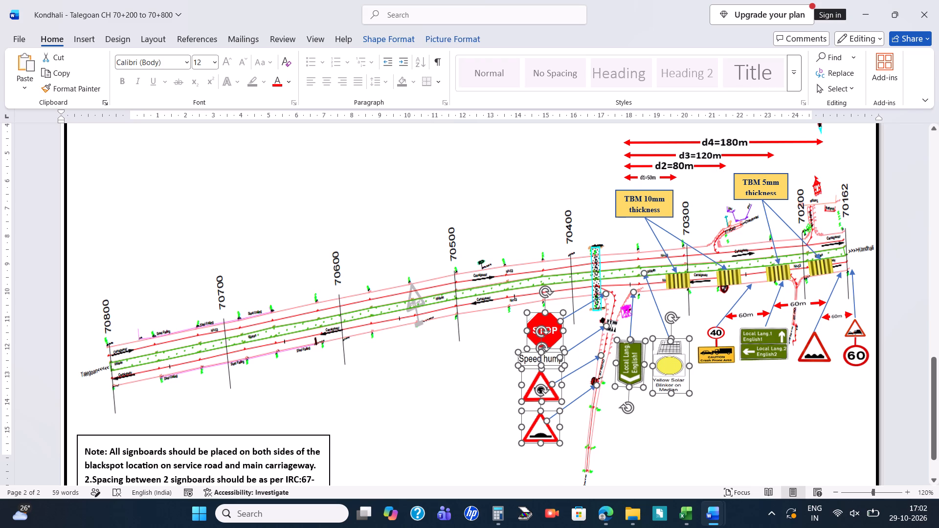
pyautogui.keyDown('ctrl'); pyautogui.click(701, 350); pyautogui.keyUp('ctrl')
pyautogui.keyDown('ctrl'); pyautogui.click(739, 295); pyautogui.keyUp('ctrl')
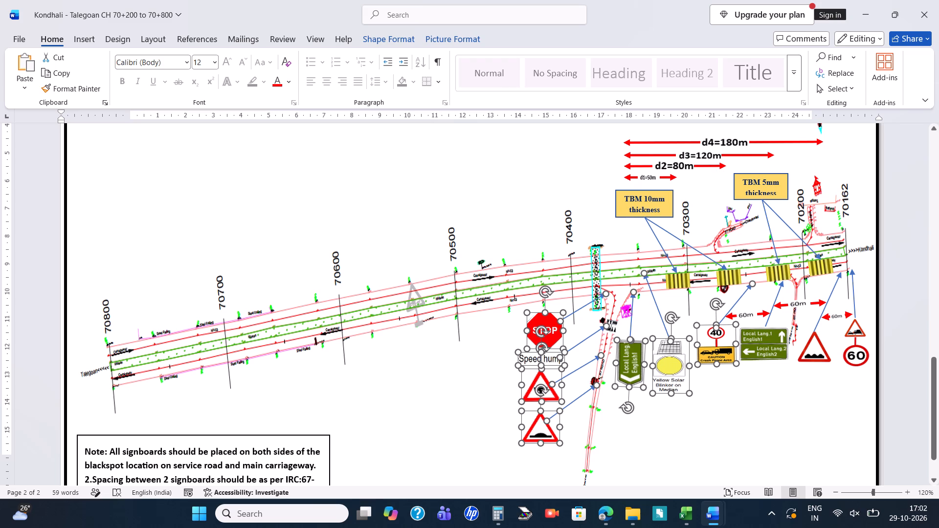
# Extend the selection with the 60m spacing dimensions, the two-line direction board, the rumble warning sign, the 60 speed sign and their leaders.
pyautogui.keyDown('ctrl'); pyautogui.click(746, 313); pyautogui.keyUp('ctrl')
pyautogui.keyDown('ctrl'); pyautogui.click(765, 312); pyautogui.keyUp('ctrl')
pyautogui.keyDown('ctrl'); pyautogui.click(765, 334); pyautogui.keyUp('ctrl')
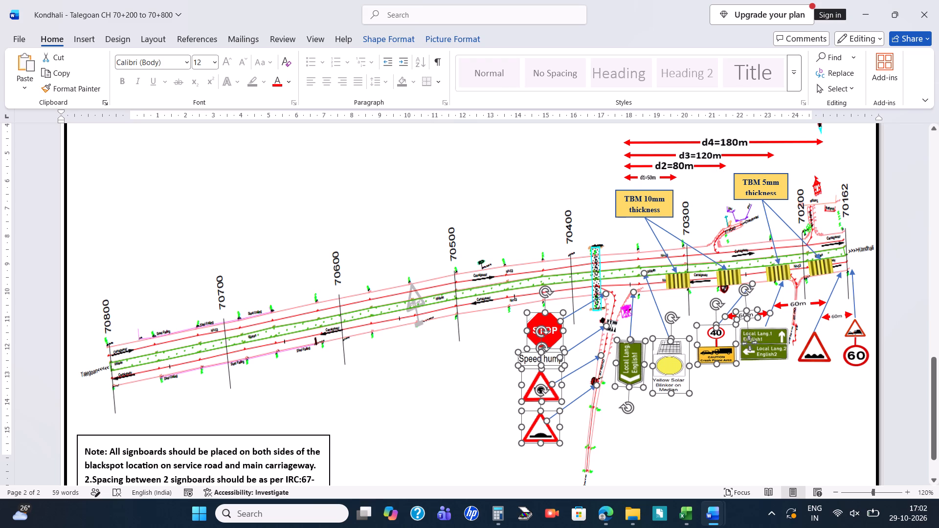
pyautogui.keyDown('ctrl'); pyautogui.click(775, 290); pyautogui.keyUp('ctrl')
pyautogui.keyDown('ctrl'); pyautogui.click(783, 304); pyautogui.keyUp('ctrl')
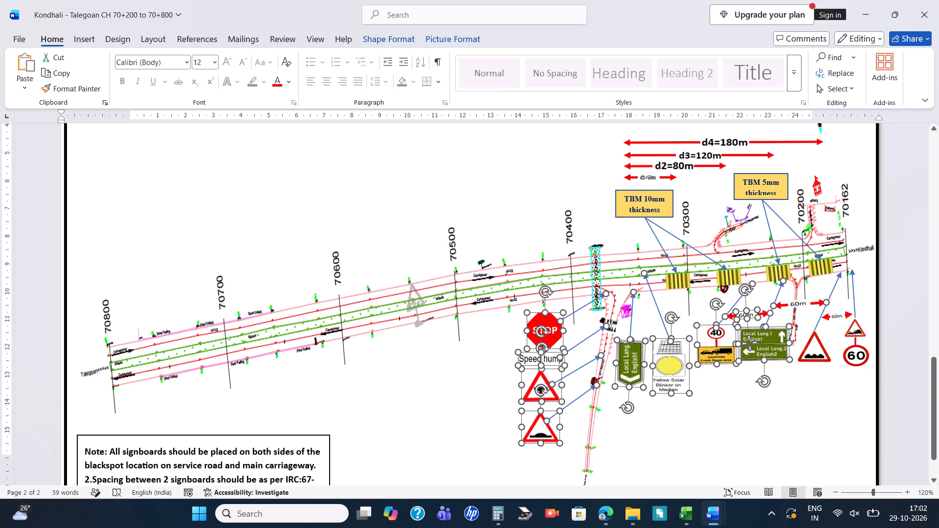
pyautogui.keyDown('ctrl'); pyautogui.click(790, 305); pyautogui.keyUp('ctrl')
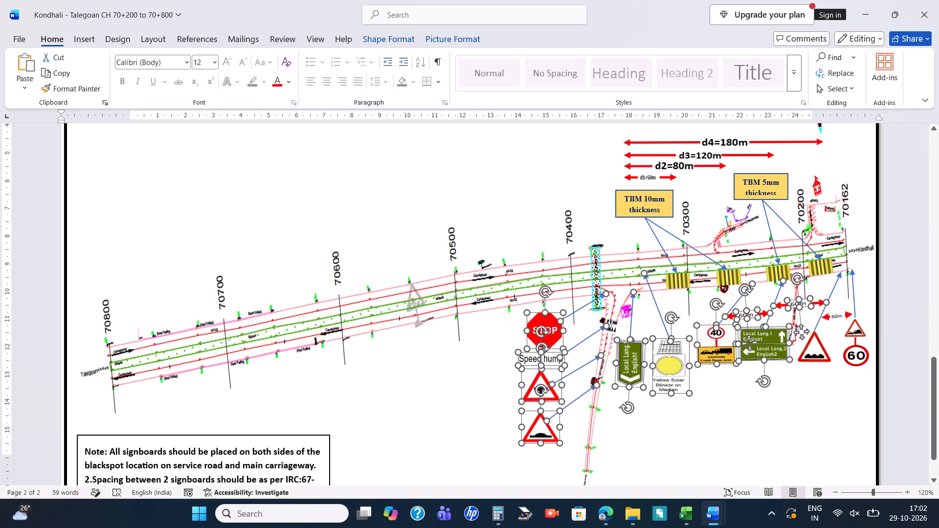
pyautogui.keyDown('ctrl'); pyautogui.click(816, 330); pyautogui.keyUp('ctrl')
pyautogui.keyDown('ctrl'); pyautogui.click(813, 343); pyautogui.keyUp('ctrl')
pyautogui.keyDown('ctrl'); pyautogui.click(836, 314); pyautogui.keyUp('ctrl')
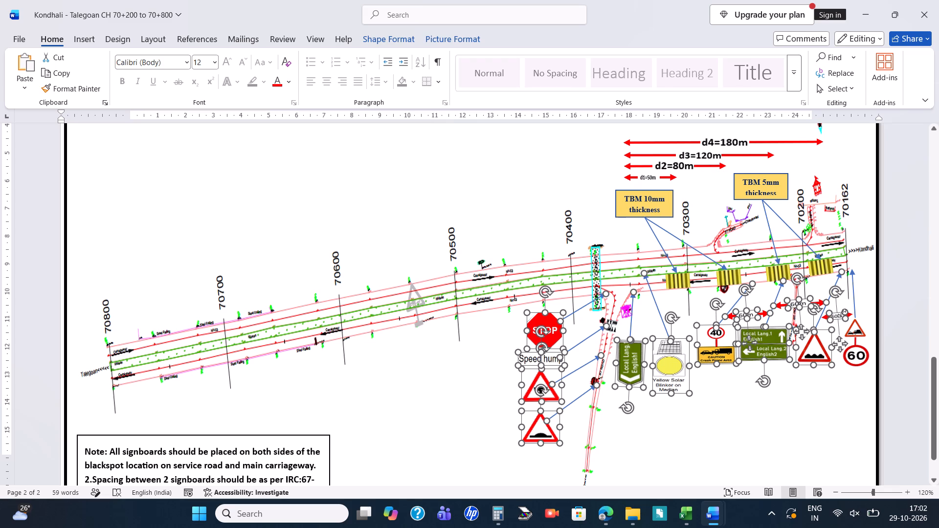
pyautogui.keyDown('ctrl'); pyautogui.click(851, 311); pyautogui.keyUp('ctrl')
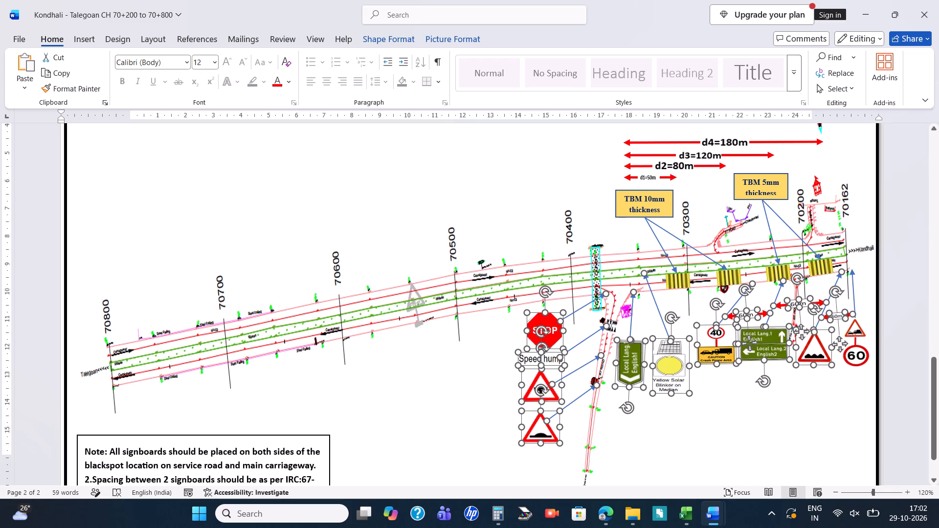
pyautogui.keyDown('ctrl'); pyautogui.click(853, 298); pyautogui.keyUp('ctrl')
pyautogui.keyDown('ctrl'); pyautogui.click(857, 335); pyautogui.keyUp('ctrl')
# Add the TBM 5mm leader arrows and the four yellow striped bars across the carriageway to the selection.
pyautogui.keyDown('ctrl'); pyautogui.click(803, 240); pyautogui.keyUp('ctrl')
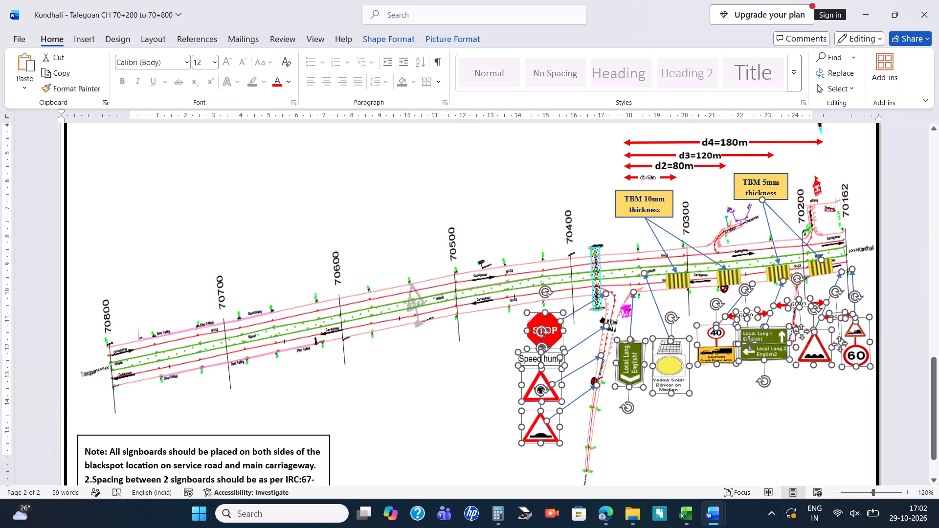
pyautogui.keyDown('ctrl'); pyautogui.click(773, 247); pyautogui.keyUp('ctrl')
pyautogui.keyDown('ctrl'); pyautogui.click(817, 268); pyautogui.keyUp('ctrl')
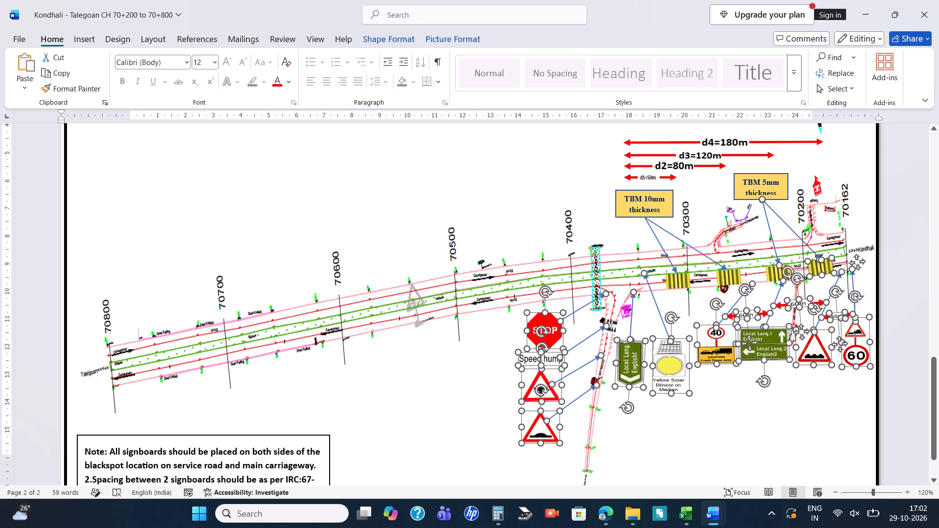
pyautogui.keyDown('ctrl'); pyautogui.click(775, 281); pyautogui.keyUp('ctrl')
pyautogui.keyDown('ctrl'); pyautogui.click(770, 277); pyautogui.keyUp('ctrl')
pyautogui.keyDown('ctrl'); pyautogui.click(729, 280); pyautogui.keyUp('ctrl')
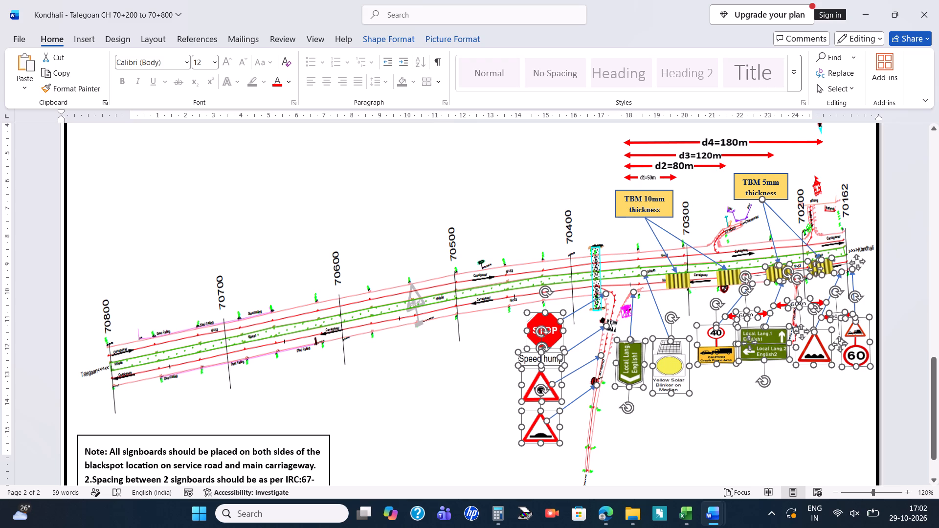
pyautogui.keyDown('ctrl'); pyautogui.click(669, 279); pyautogui.keyUp('ctrl')
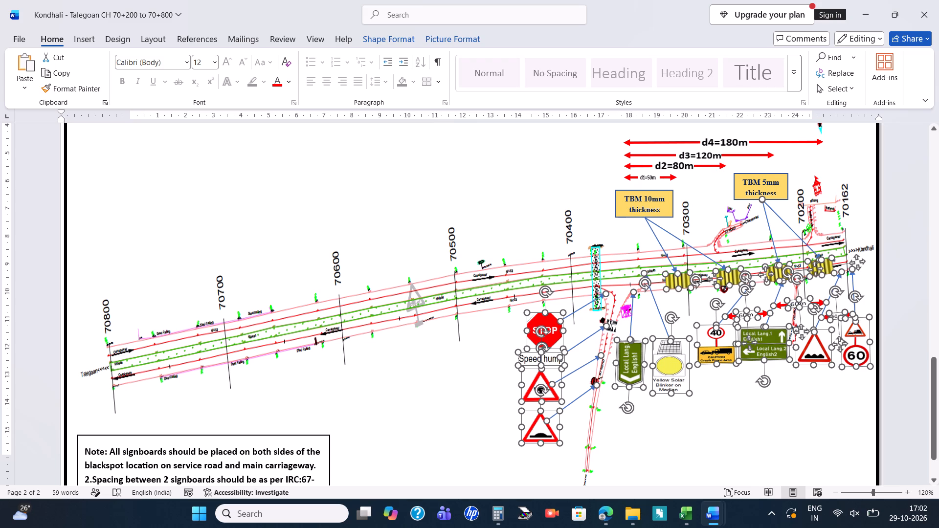
# Add the TBM 10mm leader arrows and both the TBM 5mm and TBM 10mm thickness boxes to the selection.
pyautogui.keyDown('ctrl'); pyautogui.click(648, 227); pyautogui.keyUp('ctrl')
pyautogui.keyDown('ctrl'); pyautogui.click(657, 228); pyautogui.keyUp('ctrl')
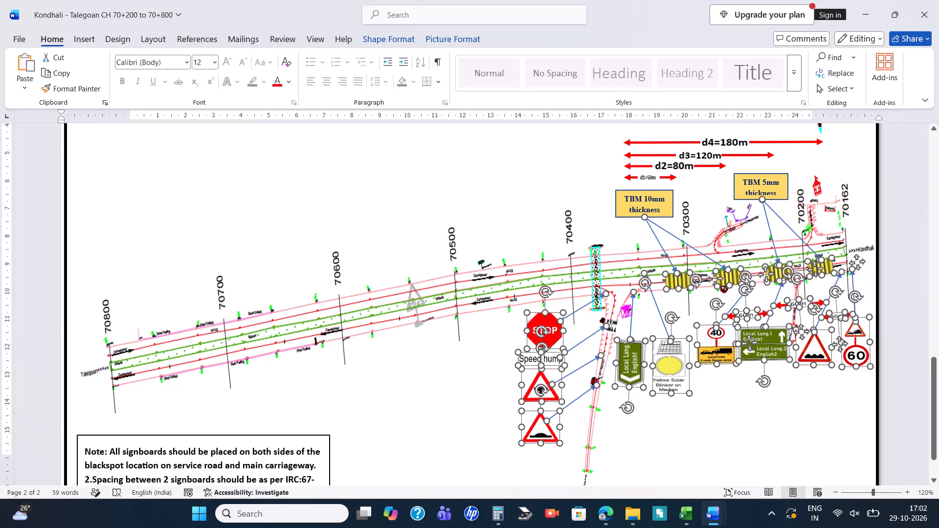
pyautogui.keyDown('ctrl'); pyautogui.click(662, 228); pyautogui.keyUp('ctrl')
pyautogui.keyDown('ctrl'); pyautogui.click(767, 231); pyautogui.keyUp('ctrl')
pyautogui.keyDown('ctrl'); pyautogui.click(781, 220); pyautogui.keyUp('ctrl')
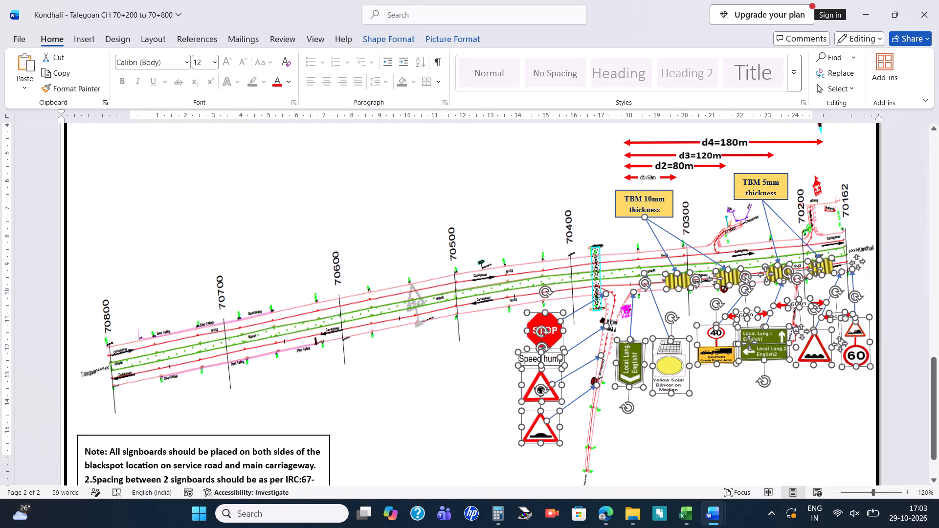
pyautogui.keyDown('ctrl'); pyautogui.click(781, 220); pyautogui.keyUp('ctrl')
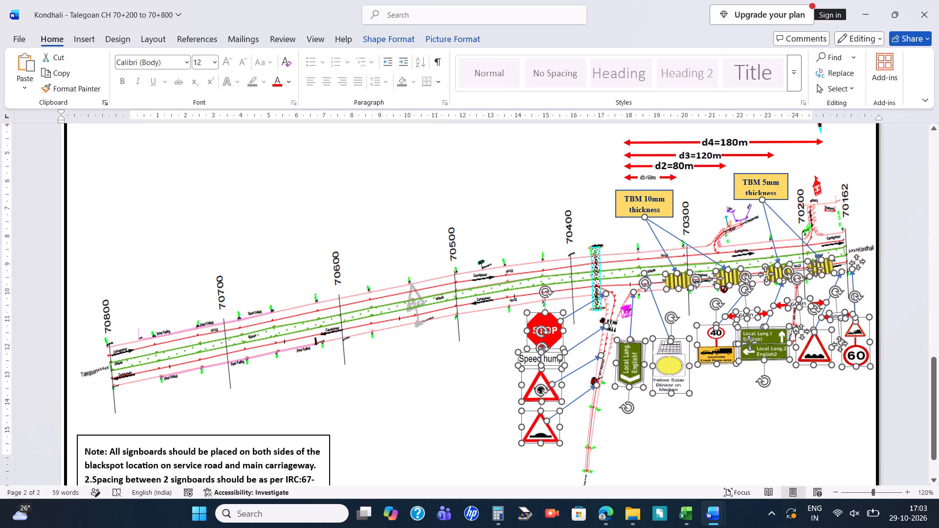
pyautogui.keyDown('ctrl'); pyautogui.click(735, 196); pyautogui.keyUp('ctrl')
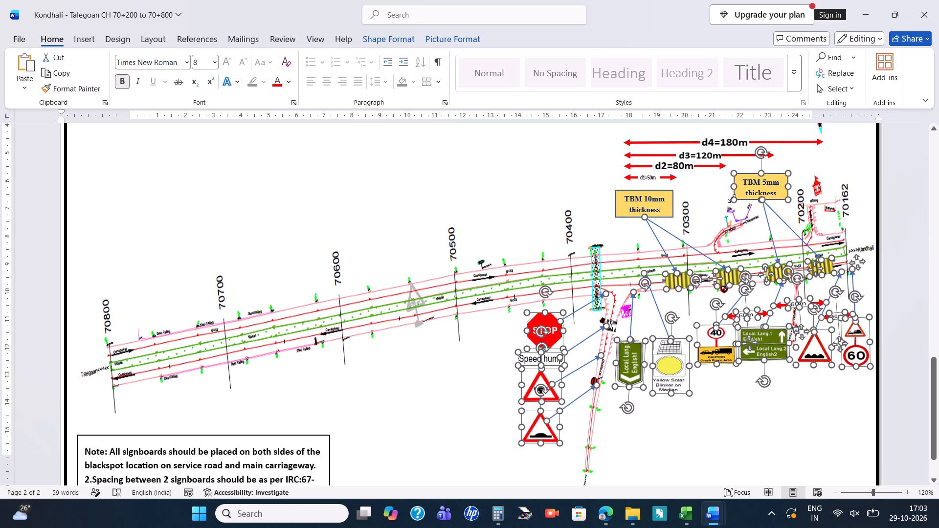
pyautogui.keyDown('ctrl'); pyautogui.click(673, 204); pyautogui.keyUp('ctrl')
# Add the d1=50m, d2=80m, d3=120m and d4=180m dimension labels and their red arrows to the selection.
pyautogui.keyDown('ctrl'); pyautogui.click(676, 176); pyautogui.keyUp('ctrl')
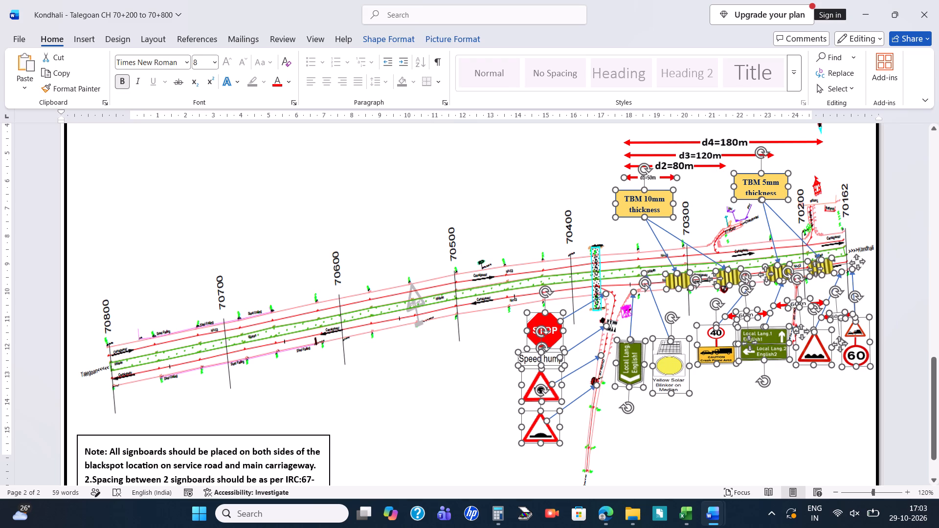
pyautogui.keyDown('ctrl'); pyautogui.click(652, 176); pyautogui.keyUp('ctrl')
pyautogui.keyDown('ctrl'); pyautogui.click(663, 168); pyautogui.keyUp('ctrl')
pyautogui.keyDown('ctrl'); pyautogui.click(661, 174); pyautogui.keyUp('ctrl')
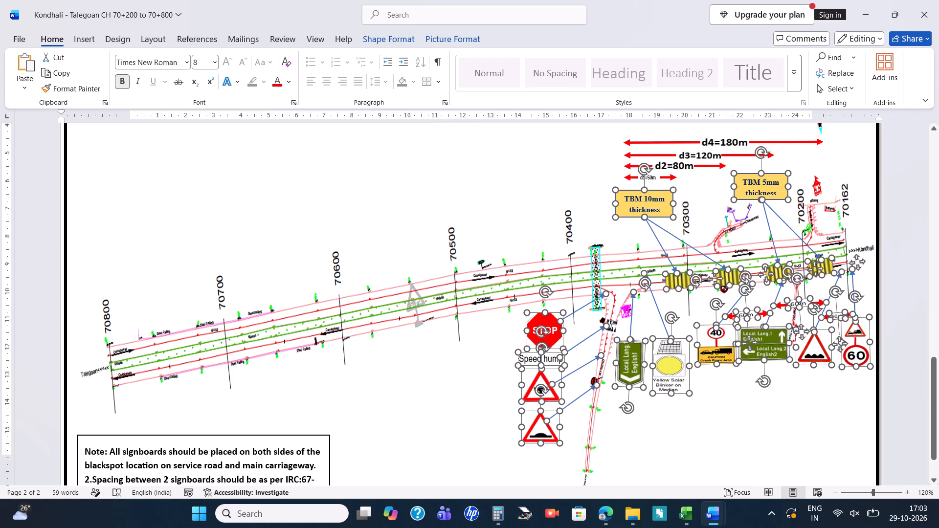
pyautogui.keyDown('ctrl'); pyautogui.click(657, 179); pyautogui.keyUp('ctrl')
pyautogui.keyDown('ctrl'); pyautogui.click(670, 178); pyautogui.keyUp('ctrl')
pyautogui.keyDown('ctrl'); pyautogui.click(683, 164); pyautogui.keyUp('ctrl')
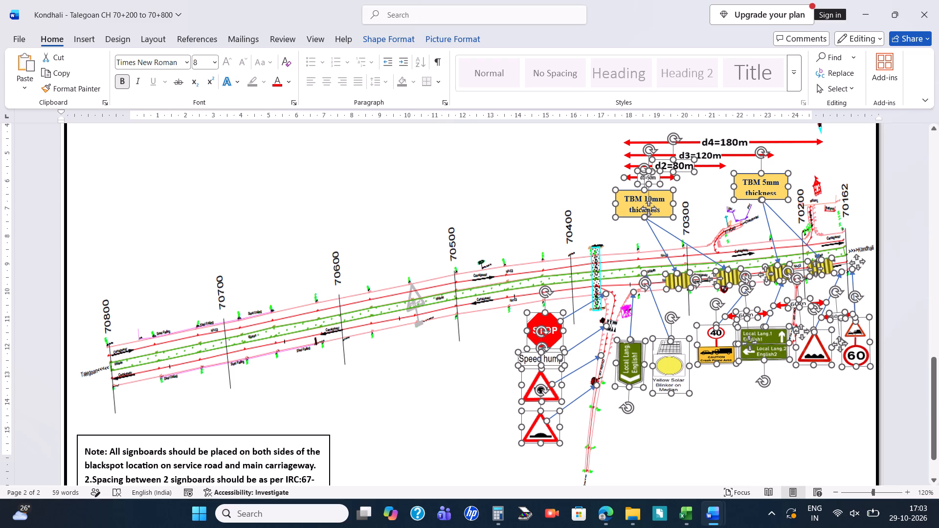
pyautogui.keyDown('ctrl'); pyautogui.click(715, 162); pyautogui.keyUp('ctrl')
pyautogui.keyDown('ctrl'); pyautogui.click(710, 155); pyautogui.keyUp('ctrl')
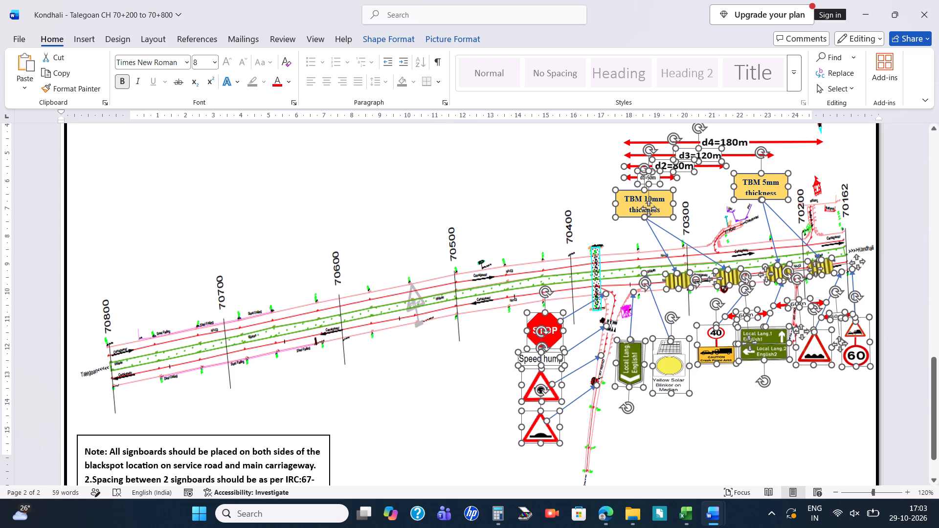
pyautogui.keyDown('ctrl'); pyautogui.click(734, 154); pyautogui.keyUp('ctrl')
pyautogui.keyDown('ctrl'); pyautogui.click(738, 142); pyautogui.keyUp('ctrl')
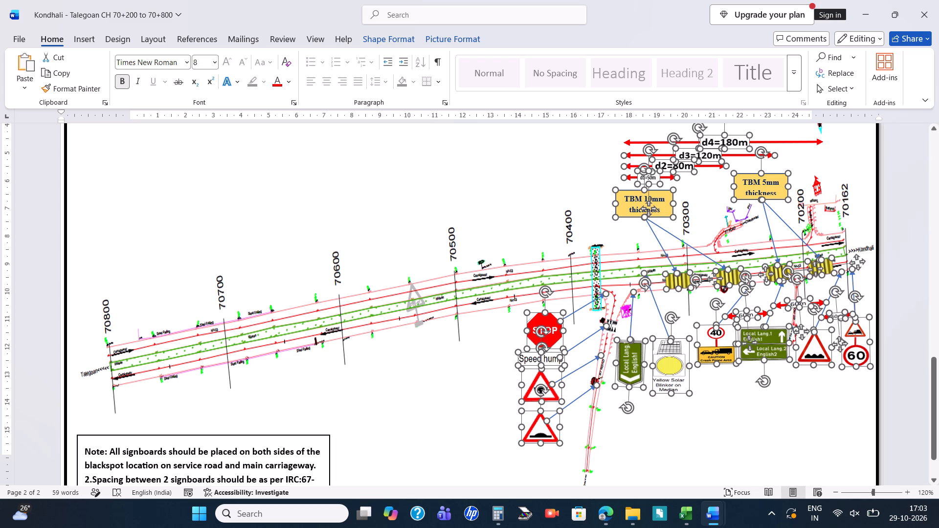
pyautogui.keyDown('ctrl'); pyautogui.click(813, 139); pyautogui.keyUp('ctrl')
# Copy all the selected signs, leaders, bars and dimensions and paste the duplicate set.
pyautogui.hotkey('ctrl', 'c')
pyautogui.scroll(20, 552, 262)
pyautogui.scroll(1, 552, 262)
pyautogui.hotkey('ctrl', 'v')
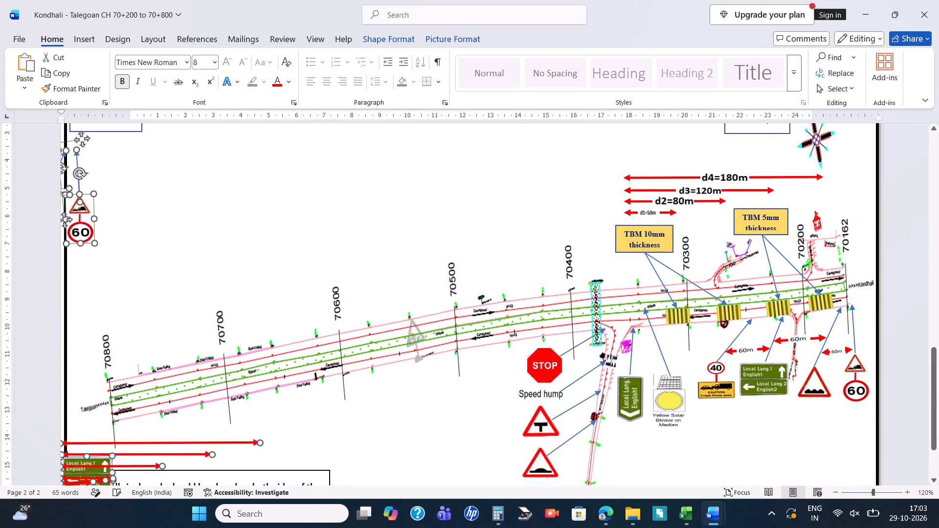
# Move the pasted annotation set up from the page 2 plan onto the plain survey plan on page 1.
pyautogui.scroll(3, 262, 225)
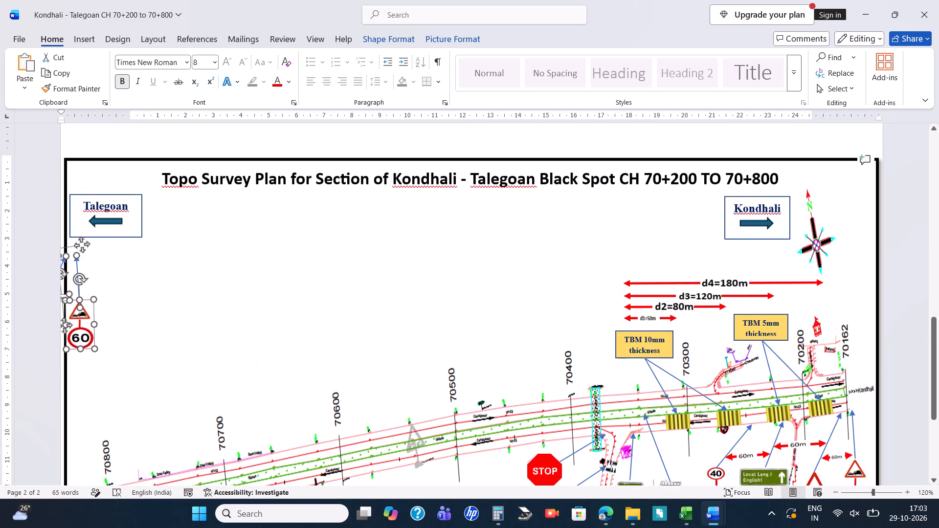
pyautogui.moveTo(84, 311); pyautogui.dragTo(486, 76)
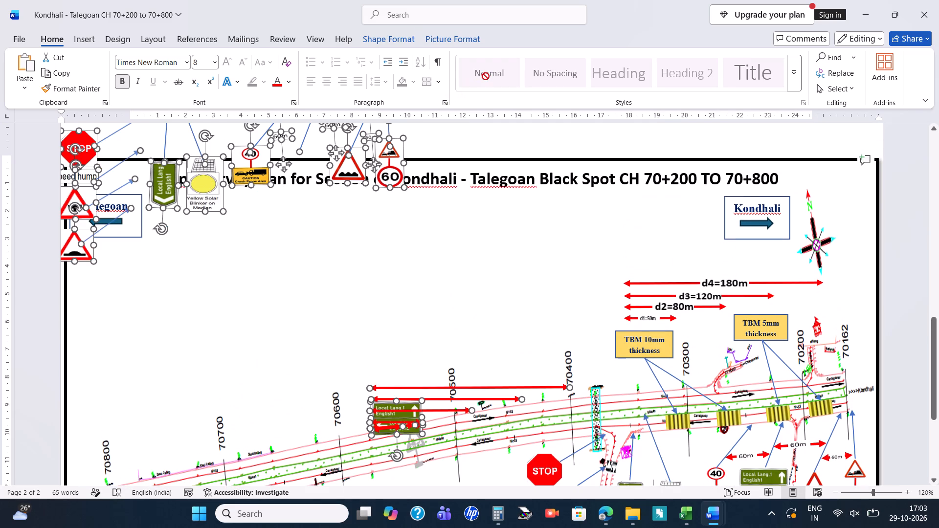
pyautogui.moveTo(486, 76); pyautogui.dragTo(496, 141)
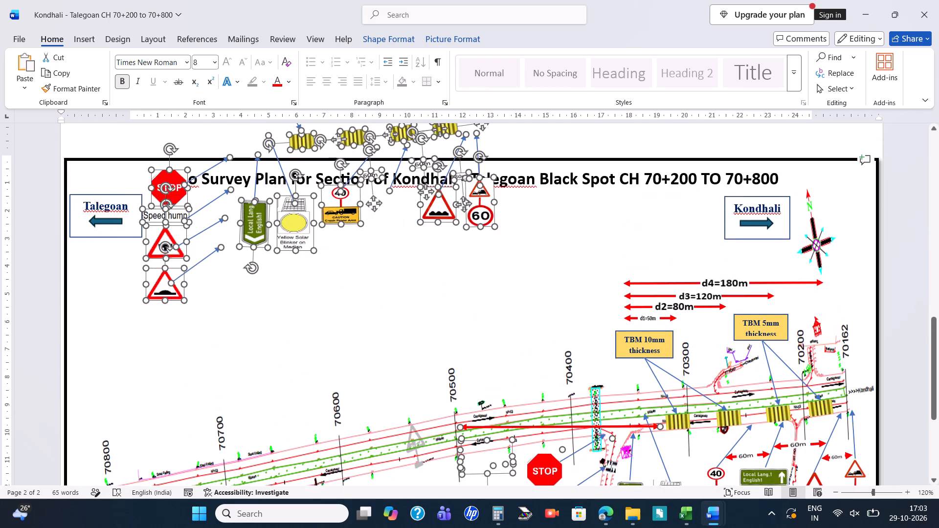
pyautogui.moveTo(496, 141); pyautogui.dragTo(481, 193)
pyautogui.scroll(4, 486, 199)
pyautogui.scroll(3, 499, 287)
pyautogui.moveTo(485, 446); pyautogui.dragTo(534, 208)
pyautogui.scroll(4, 585, 260)
pyautogui.moveTo(530, 345); pyautogui.dragTo(575, 201)
pyautogui.scroll(3, 578, 286)
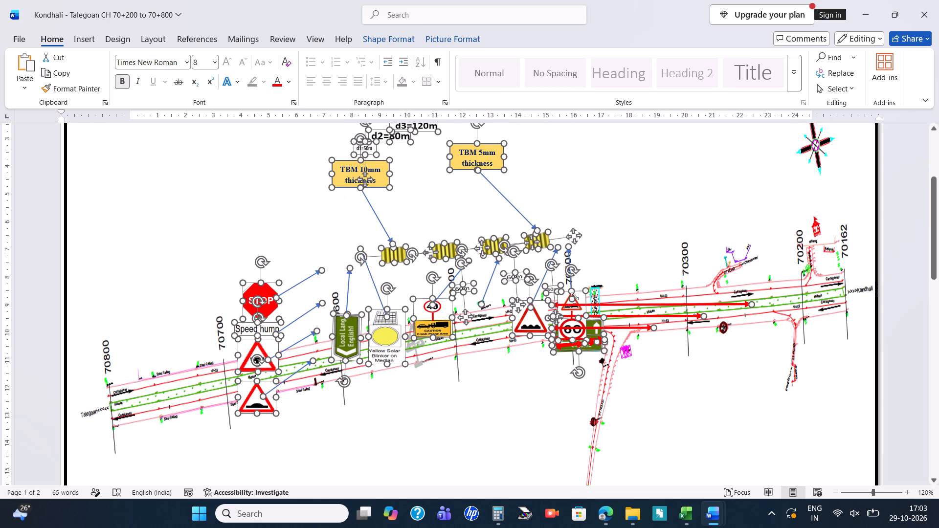
# Position the pasted set on the page 1 plan with the yellow striped bars over the carriageway around chainages 70300 to 70200.
pyautogui.click(575, 296)
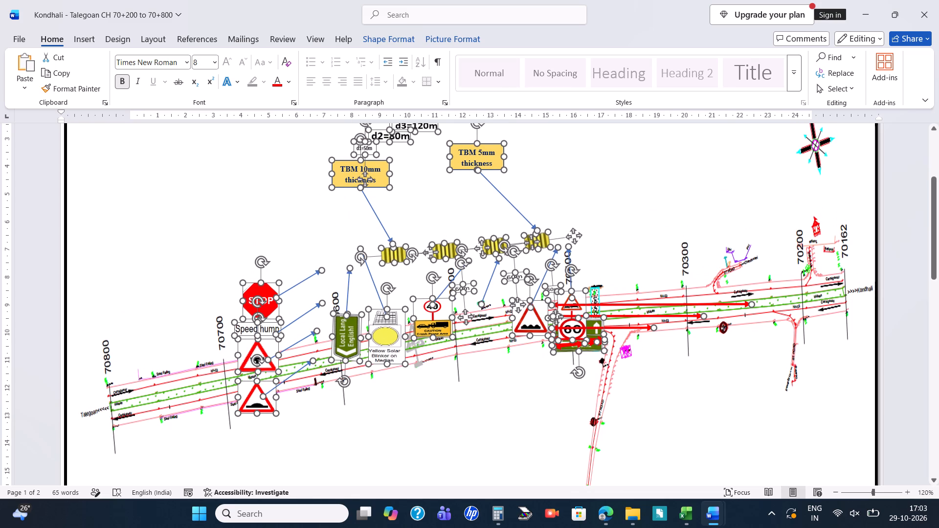
pyautogui.click(576, 300)
pyautogui.moveTo(572, 300); pyautogui.dragTo(692, 313)
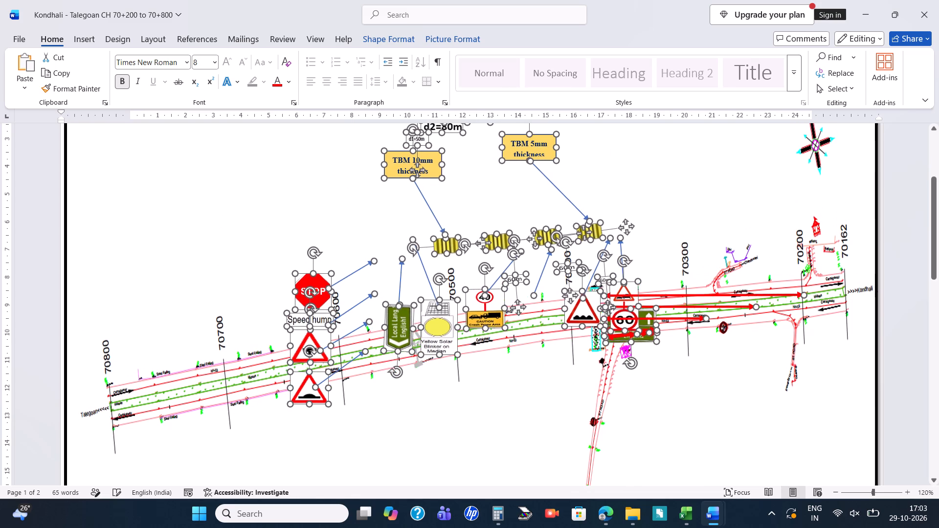
pyautogui.moveTo(692, 313); pyautogui.dragTo(780, 336)
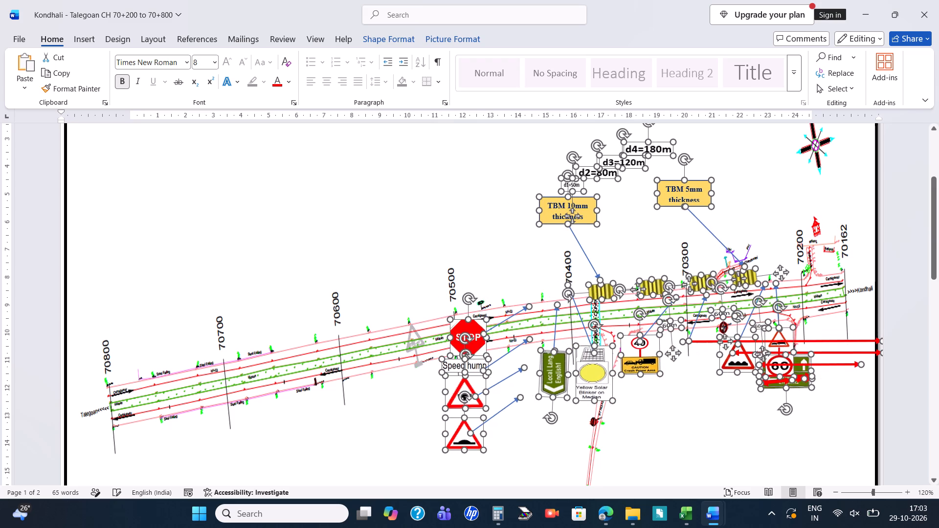
pyautogui.moveTo(780, 336); pyautogui.dragTo(797, 361)
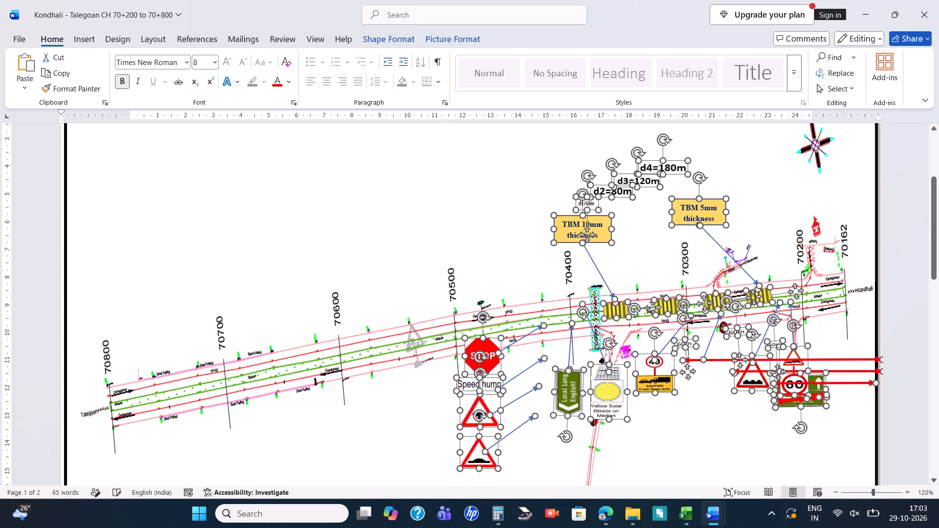
pyautogui.moveTo(797, 361); pyautogui.dragTo(832, 361)
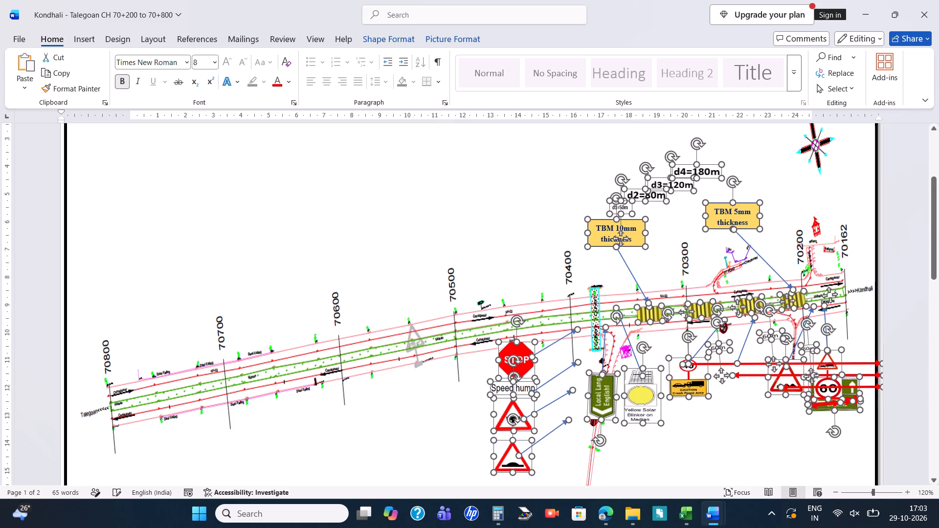
pyautogui.moveTo(832, 361); pyautogui.dragTo(835, 361)
pyautogui.click(496, 218)
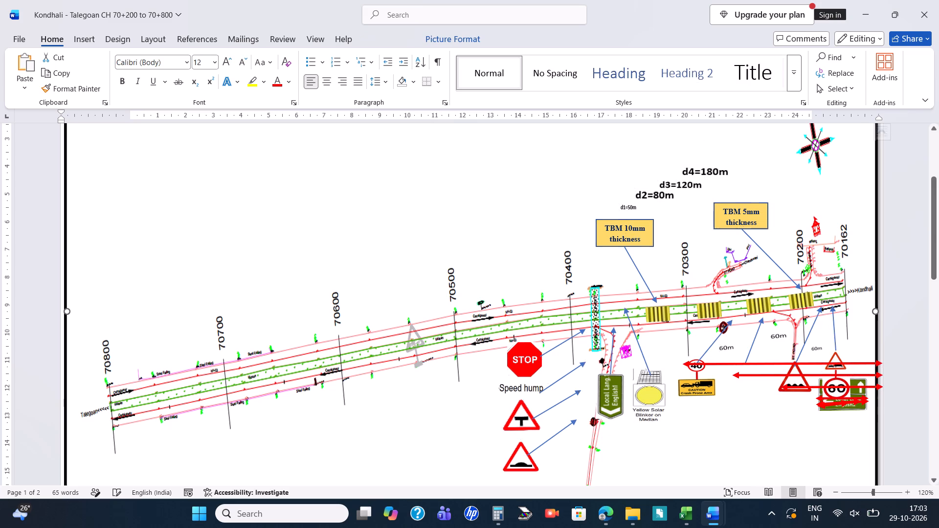
# Move the longest displaced red dimension arrow up to line up with the d4=180m label.
pyautogui.keyDown('ctrl'); pyautogui.scroll(2, 822, 331); pyautogui.keyUp('ctrl')
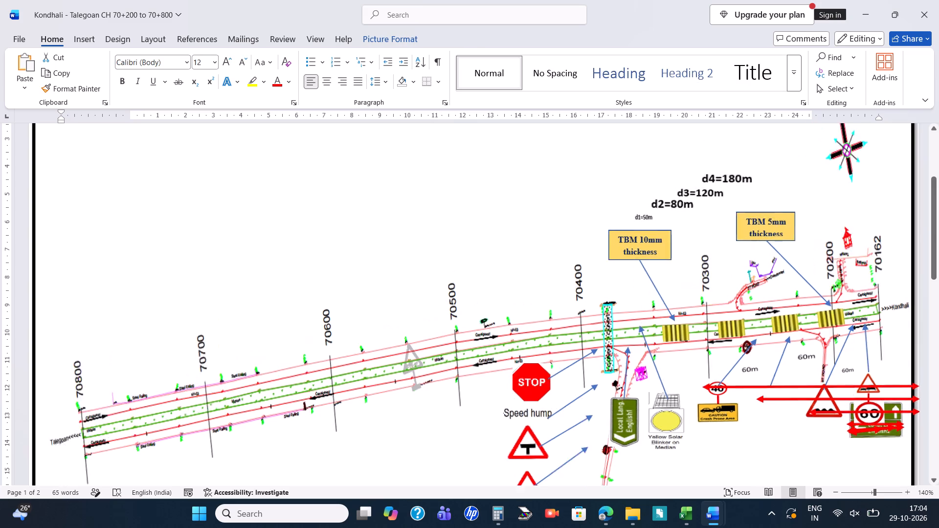
pyautogui.keyDown('ctrl'); pyautogui.scroll(3, 822, 331); pyautogui.keyUp('ctrl')
pyautogui.scroll(-1, 655, 283)
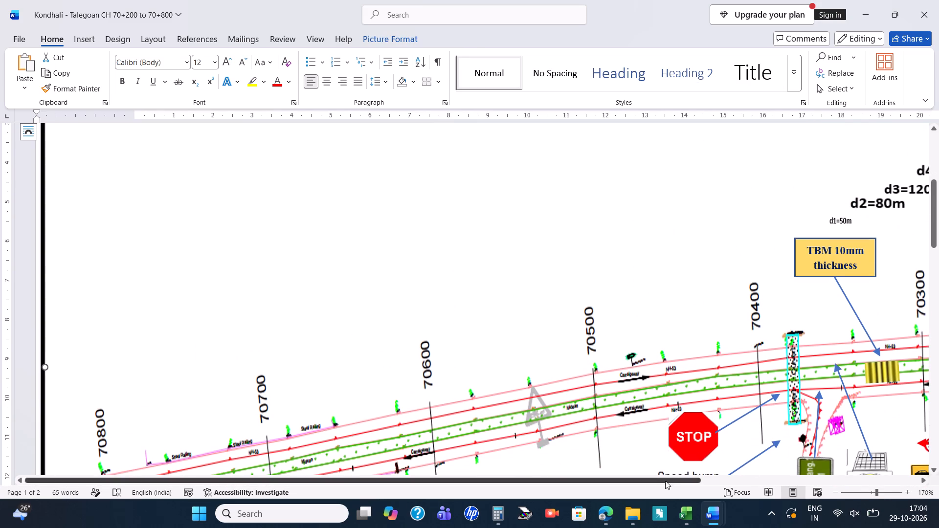
pyautogui.moveTo(667, 486); pyautogui.dragTo(683, 482)
pyautogui.moveTo(683, 482); pyautogui.dragTo(926, 397)
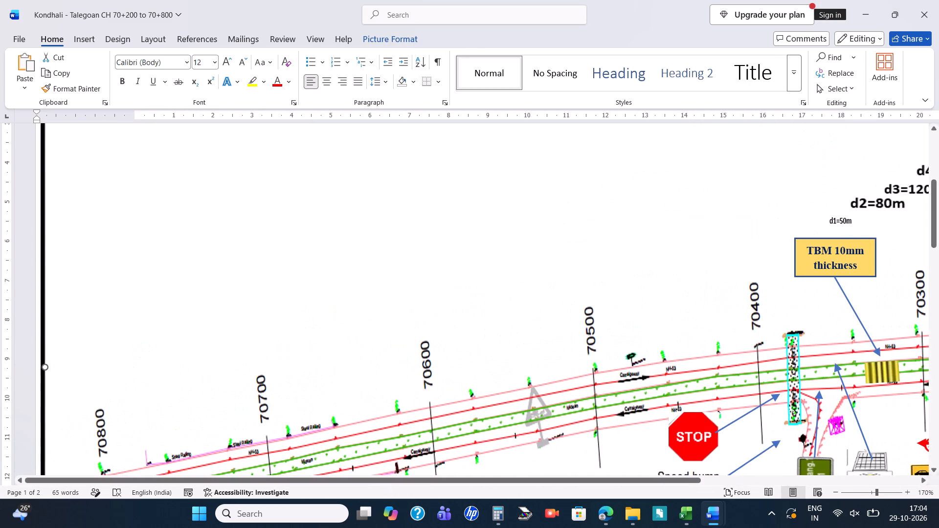
pyautogui.moveTo(670, 484); pyautogui.dragTo(893, 435)
pyautogui.scroll(-1, 658, 360)
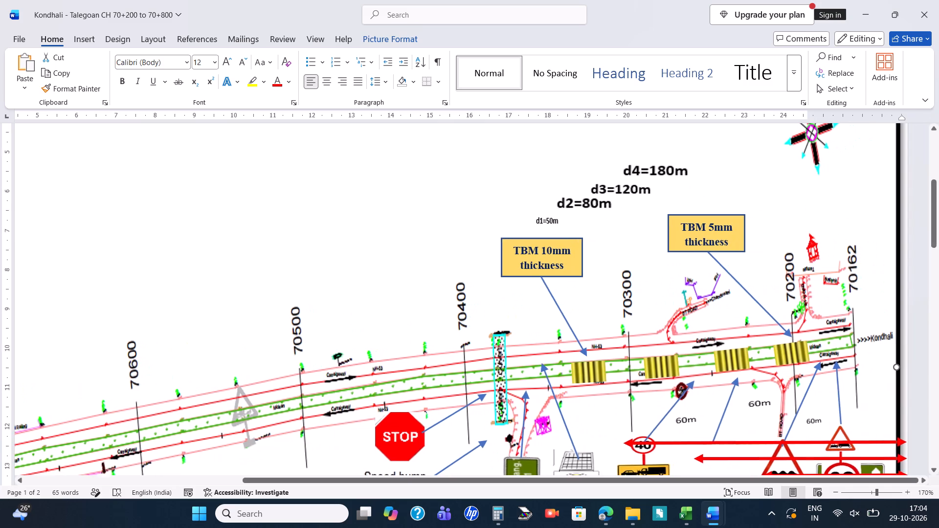
pyautogui.scroll(-1, 658, 360)
pyautogui.scroll(1, 691, 349)
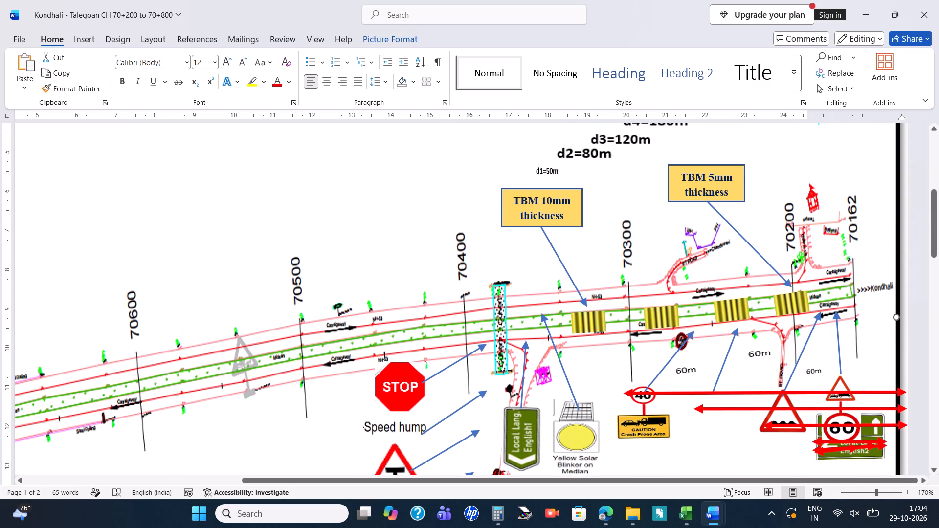
pyautogui.moveTo(746, 391); pyautogui.dragTo(611, 163)
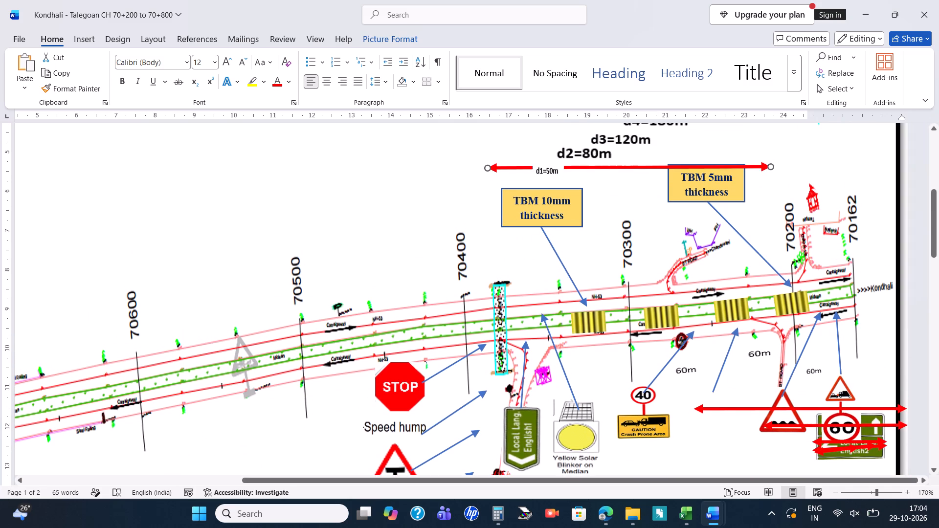
pyautogui.moveTo(611, 163); pyautogui.dragTo(582, 148)
pyautogui.scroll(2, 588, 160)
pyautogui.moveTo(664, 290); pyautogui.dragTo(664, 289)
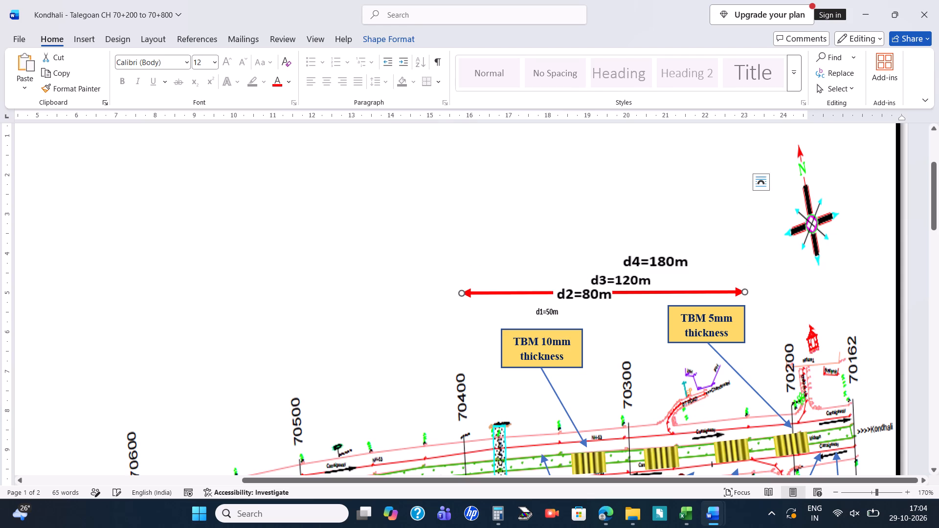
pyautogui.moveTo(664, 289); pyautogui.dragTo(736, 258)
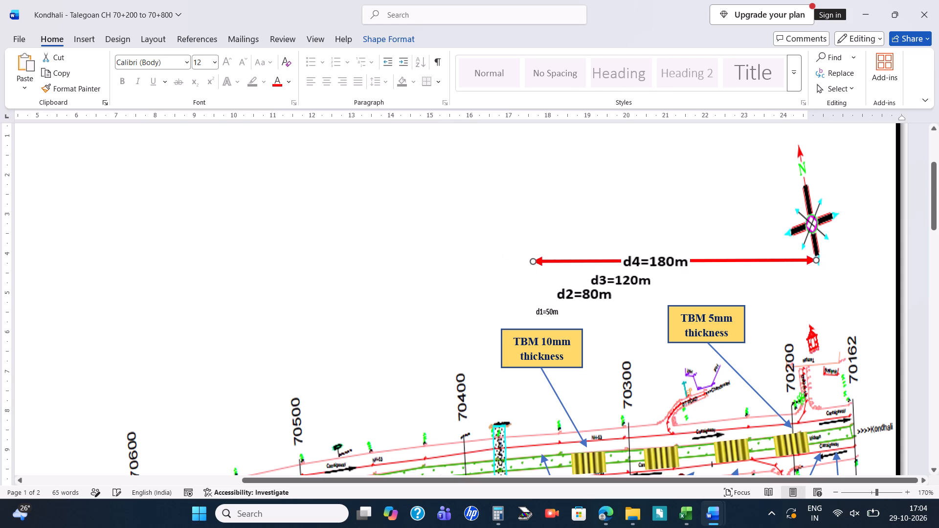
pyautogui.moveTo(736, 258); pyautogui.dragTo(724, 263)
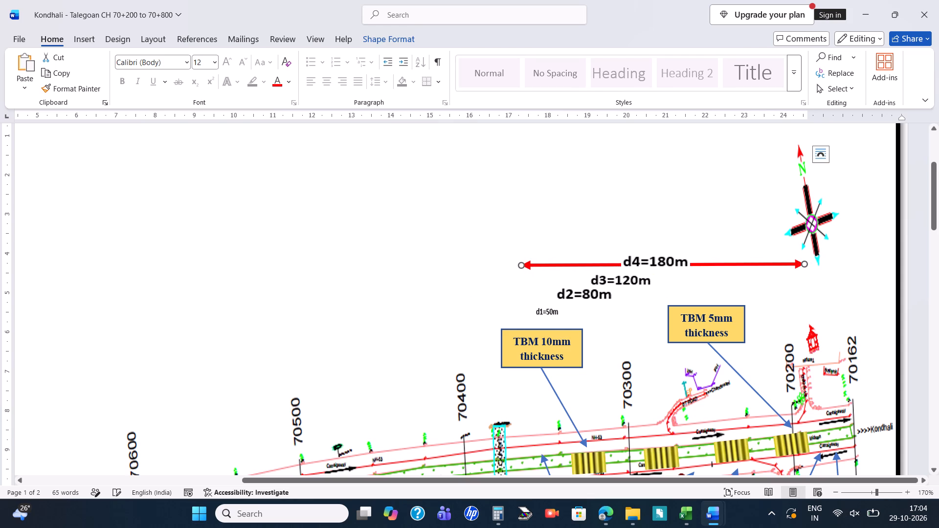
# Move the second-longest red arrow onto the d3=120m label, starting near the same point as the d4 arrow.
pyautogui.scroll(-1, 724, 263)
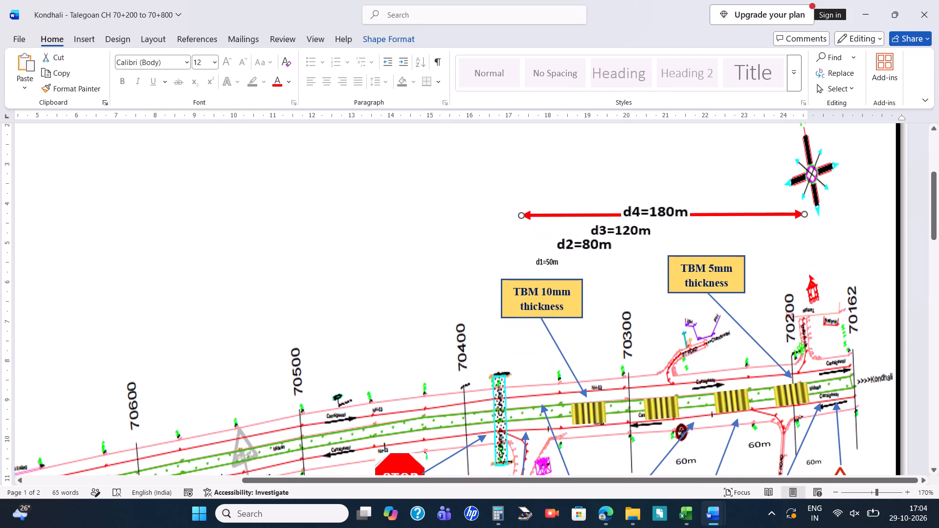
pyautogui.scroll(-1, 795, 320)
pyautogui.moveTo(793, 451); pyautogui.dragTo(671, 276)
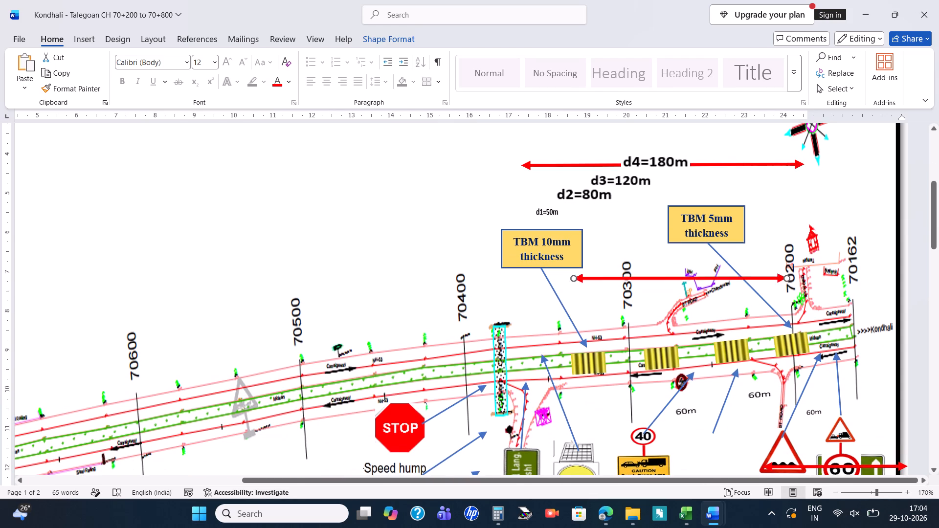
pyautogui.moveTo(671, 276); pyautogui.dragTo(627, 185)
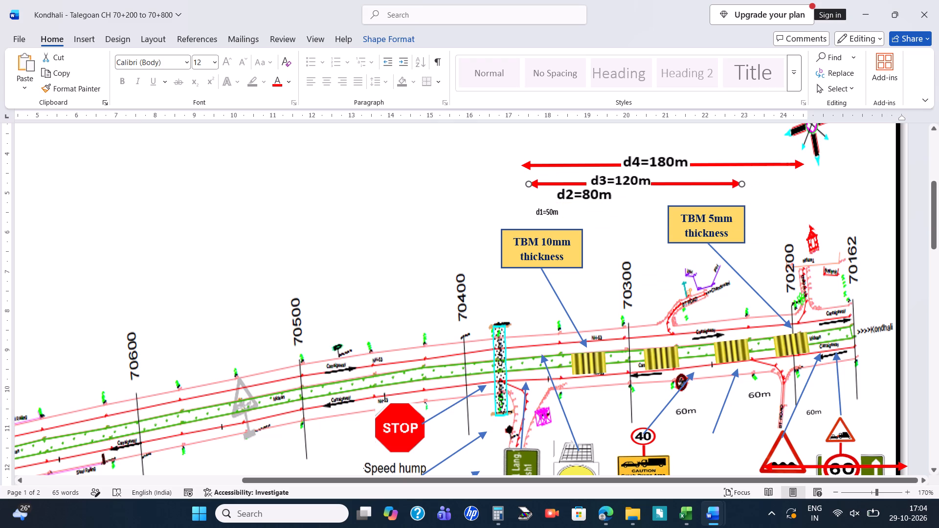
pyautogui.moveTo(627, 185); pyautogui.dragTo(620, 183)
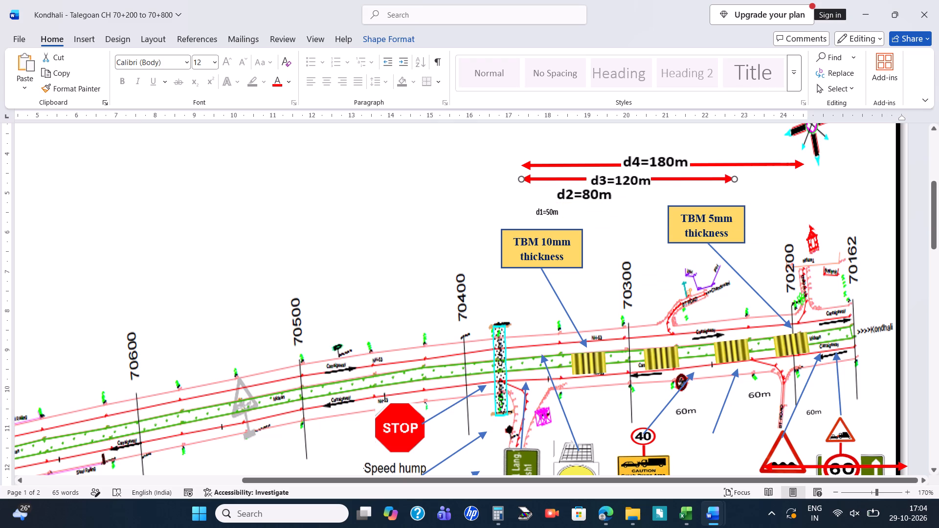
pyautogui.moveTo(620, 183); pyautogui.dragTo(622, 183)
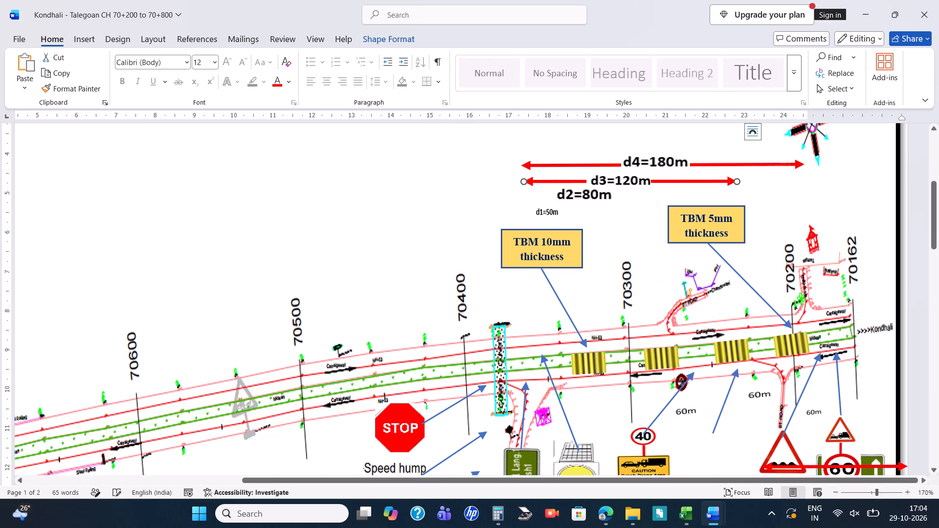
# Move the next red arrow onto the d2=80m label, aligning its start with the d3 arrow.
pyautogui.moveTo(792, 465); pyautogui.dragTo(571, 197)
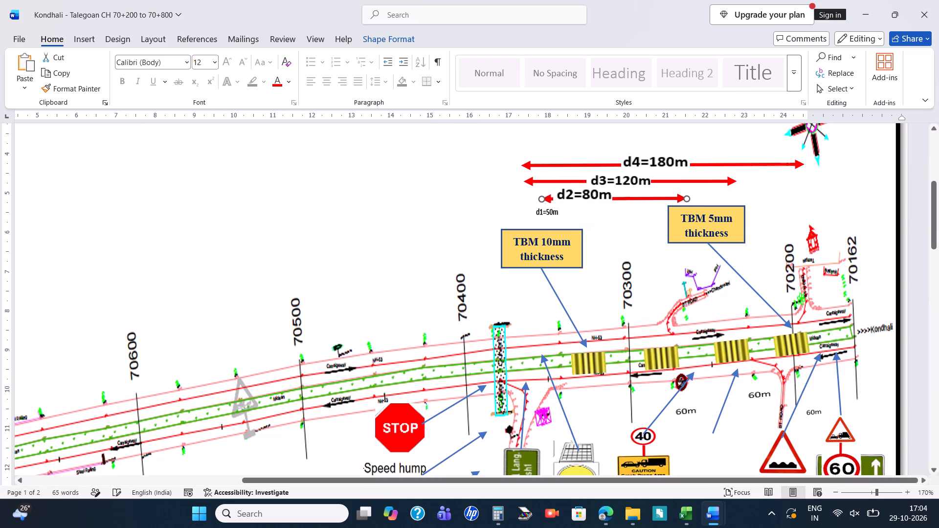
pyautogui.moveTo(571, 197); pyautogui.dragTo(556, 196)
pyautogui.scroll(-1, 735, 331)
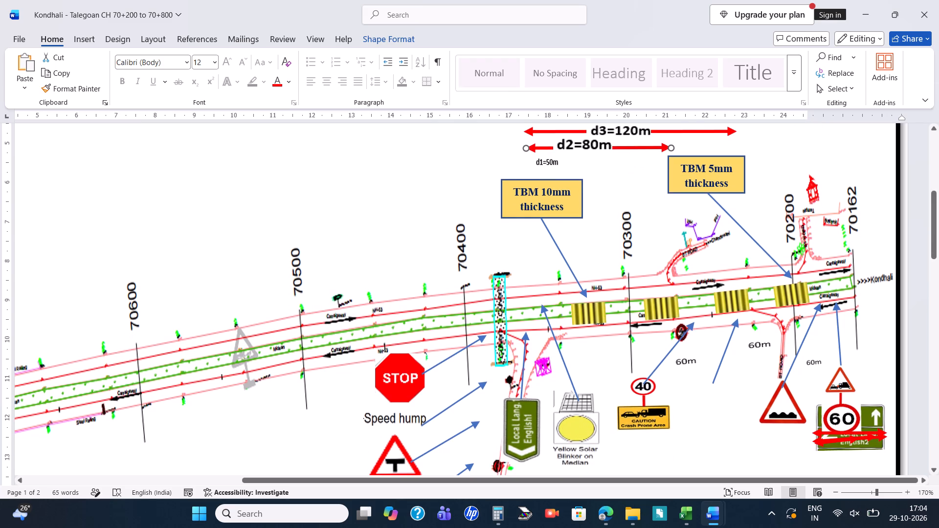
# Move the short red dimension arrow onto the d1=50m label, aligning its start with the d2 arrow.
pyautogui.moveTo(824, 440); pyautogui.dragTo(749, 368)
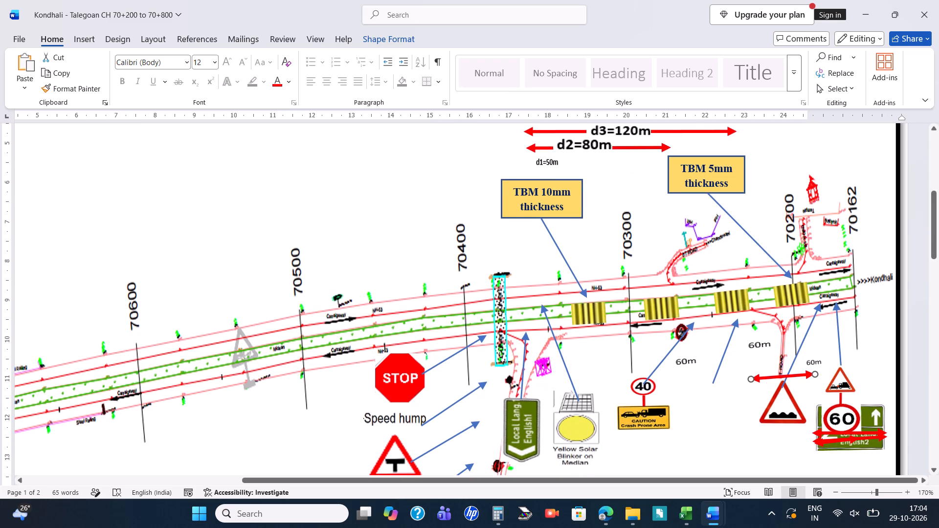
pyautogui.moveTo(749, 368); pyautogui.dragTo(544, 161)
pyautogui.moveTo(596, 155); pyautogui.dragTo(596, 159)
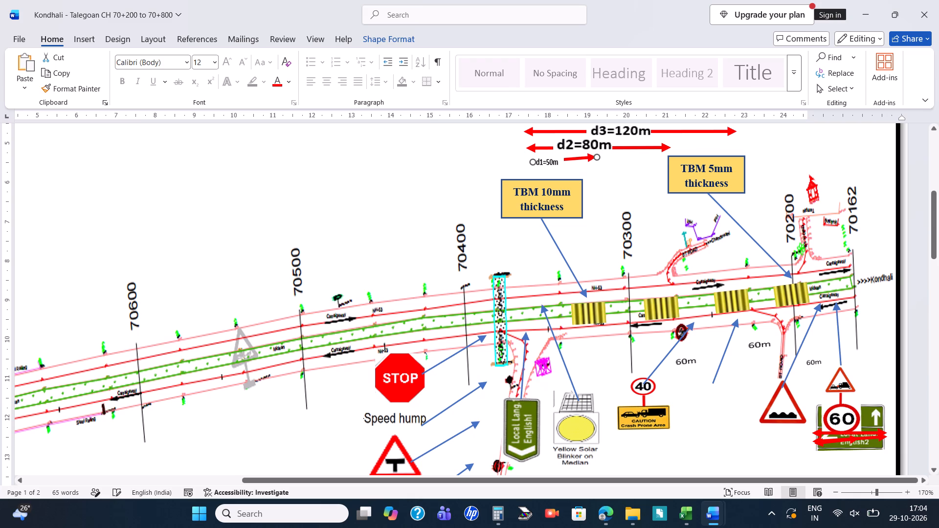
pyautogui.moveTo(596, 159); pyautogui.dragTo(597, 167)
pyautogui.moveTo(597, 167); pyautogui.dragTo(602, 162)
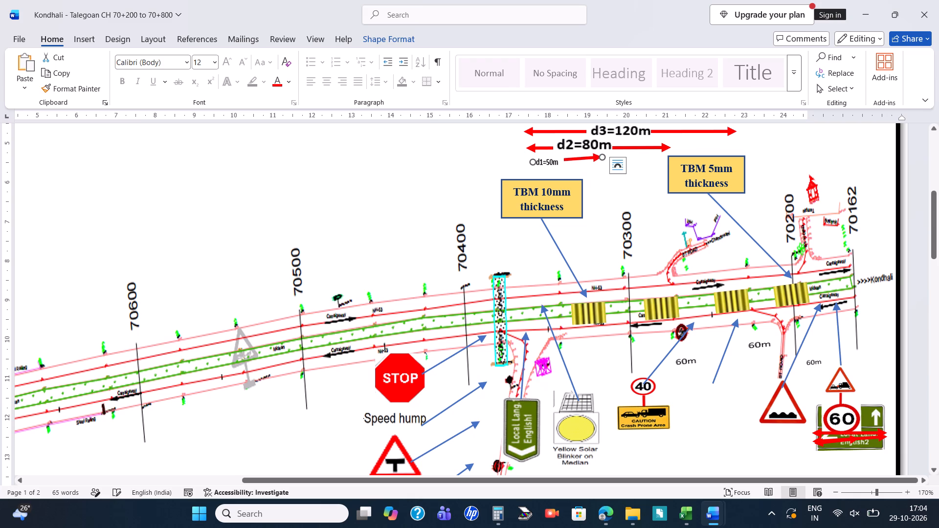
pyautogui.moveTo(594, 155); pyautogui.dragTo(588, 158)
# Delete the three leftover red arrows lying over the green Local Lang.2 direction sign.
pyautogui.click(837, 440)
pyautogui.press('Delete')
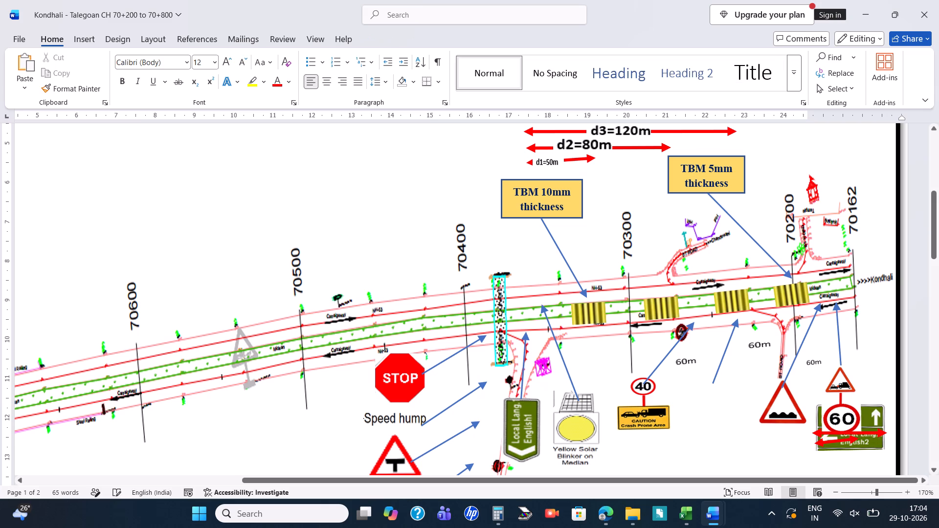
pyautogui.click(867, 432)
pyautogui.press('Delete')
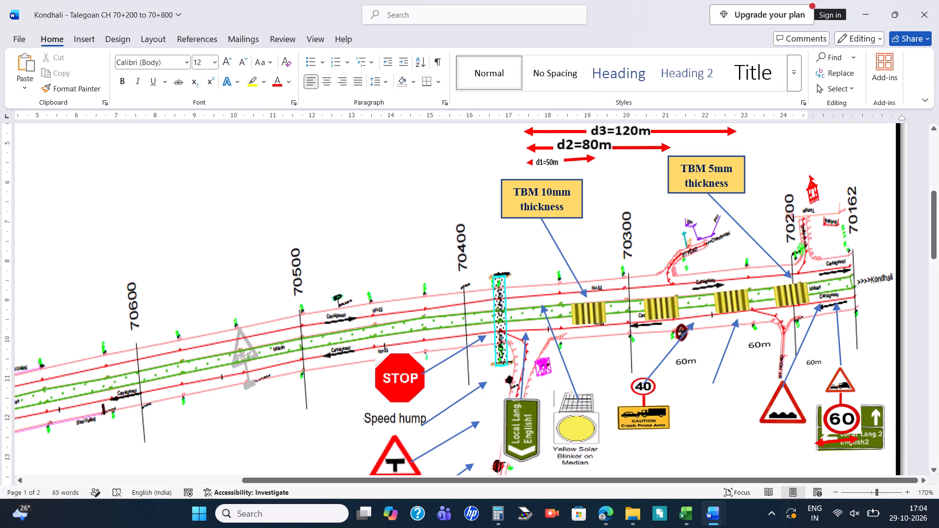
pyautogui.click(853, 440)
pyautogui.press('Delete')
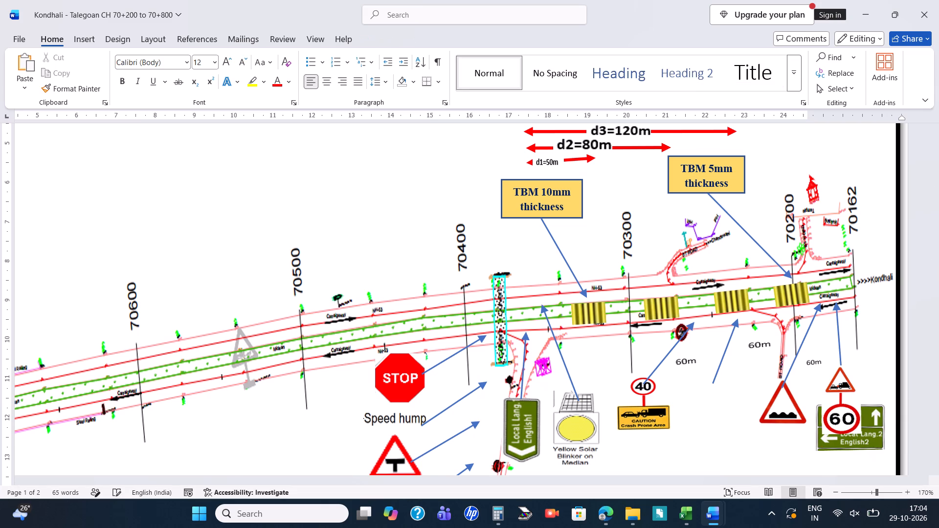
# Move the green two-direction Local Lang. sign beside the 40 caution sign, beneath its unattached blue leader.
pyautogui.moveTo(872, 443); pyautogui.dragTo(714, 425)
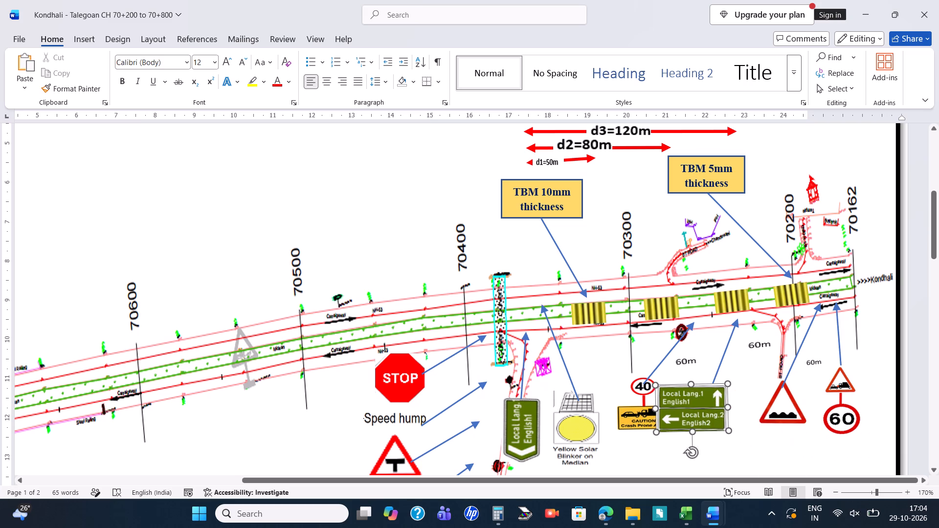
pyautogui.moveTo(714, 425); pyautogui.dragTo(732, 424)
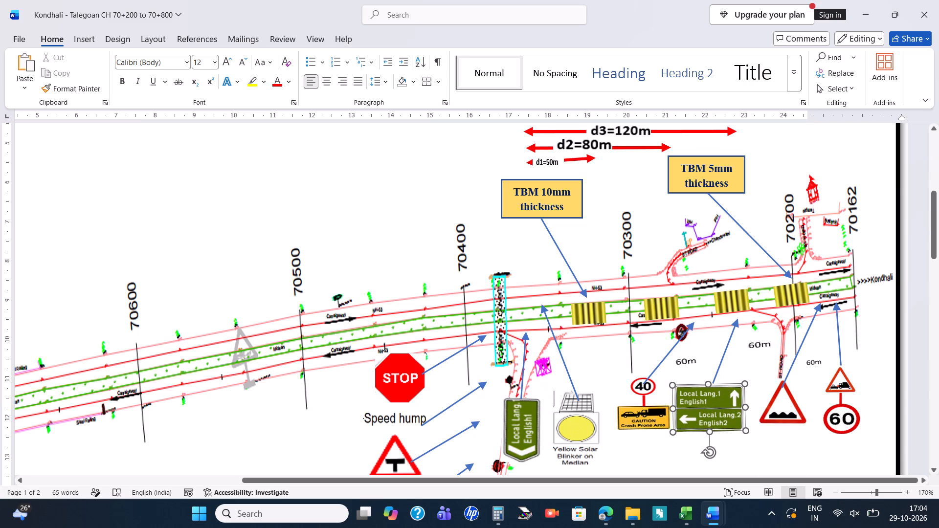
# Delete the three 60m spacing labels below the carriageway between chainages 70300 and 70200.
pyautogui.click(816, 360)
pyautogui.press('Delete')
pyautogui.hscroll(-1, 814, 356)
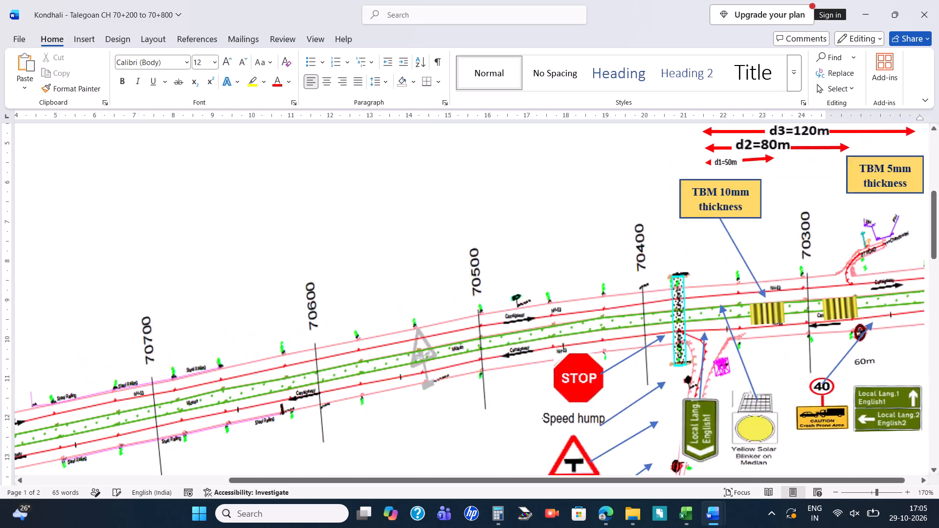
pyautogui.hscroll(-2, 814, 356)
pyautogui.click(756, 347)
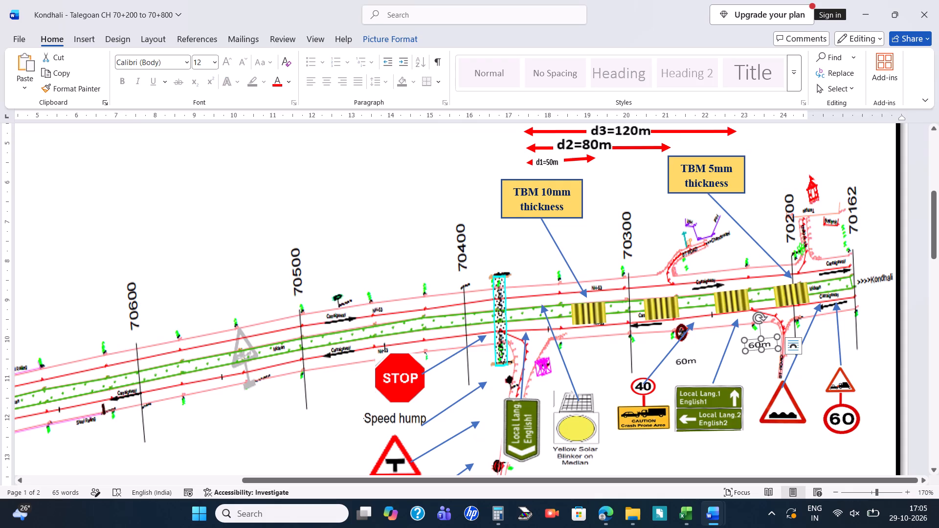
pyautogui.press('Delete')
pyautogui.hscroll(-5, 861, 340)
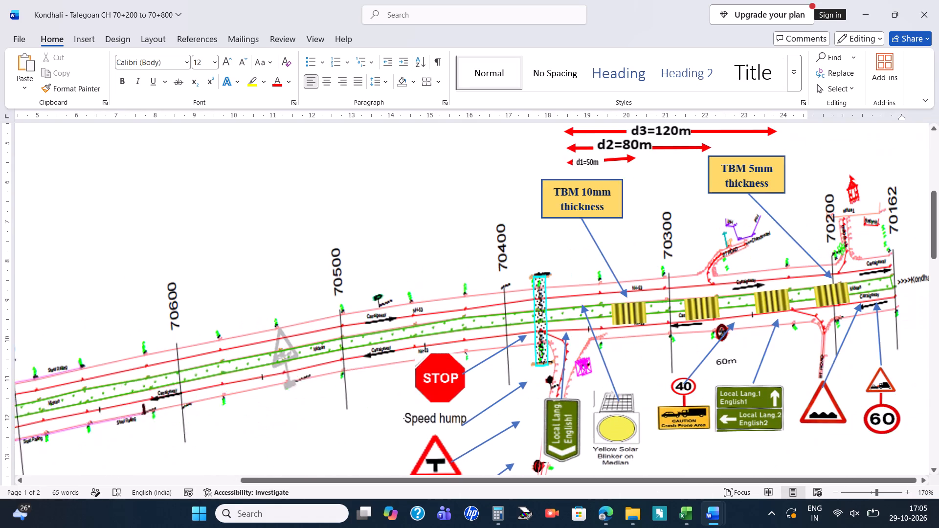
pyautogui.click(687, 360)
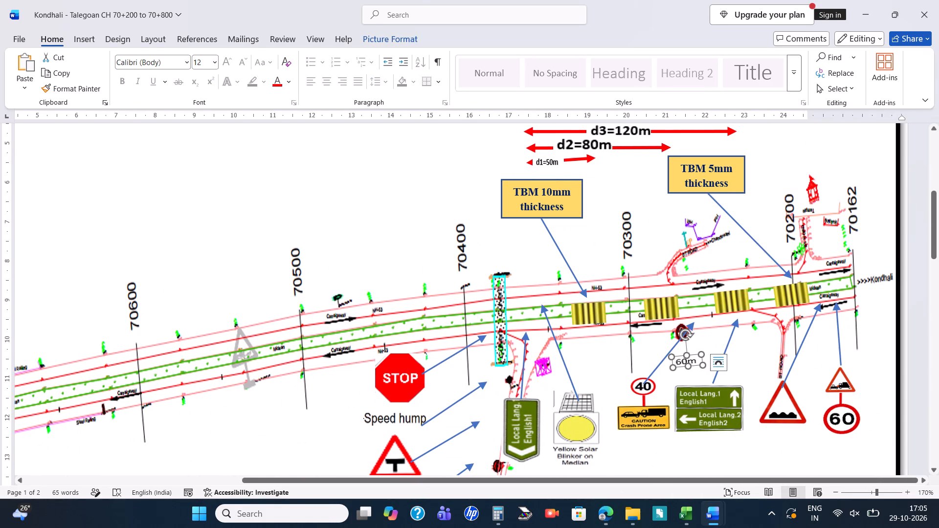
pyautogui.press('Delete')
# Redirect the leader arrow of the single Local Lang. English1 sign to where the side road's right-hand edge meets the carriageway.
pyautogui.scroll(-1, 687, 360)
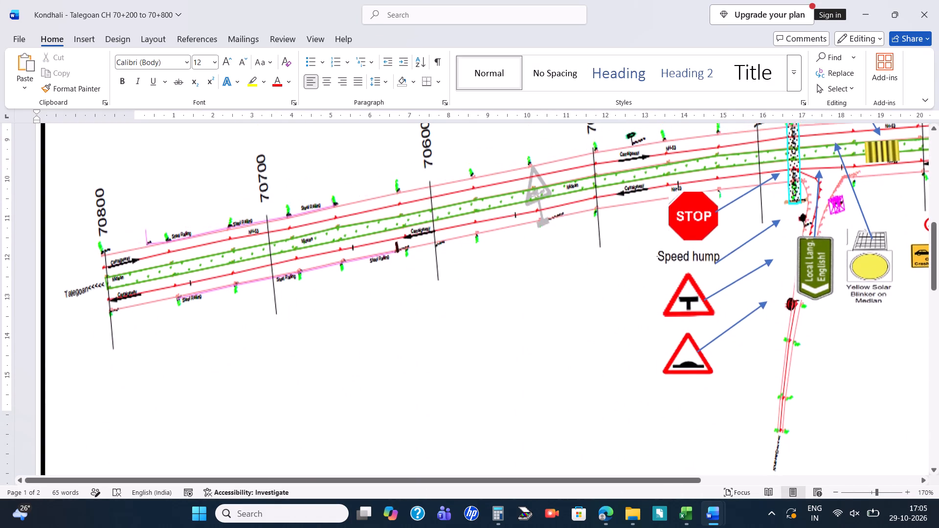
pyautogui.hscroll(-3, 687, 360)
pyautogui.scroll(1, 687, 360)
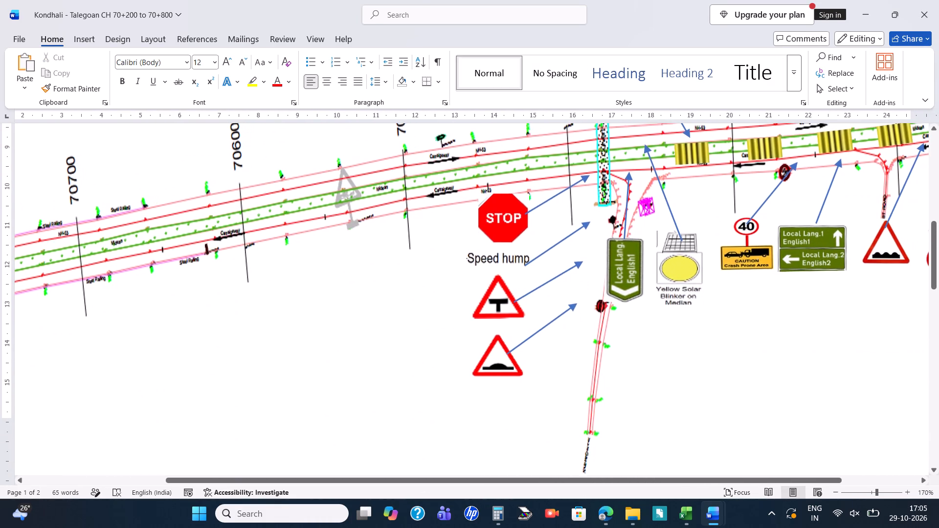
pyautogui.scroll(1, 687, 360)
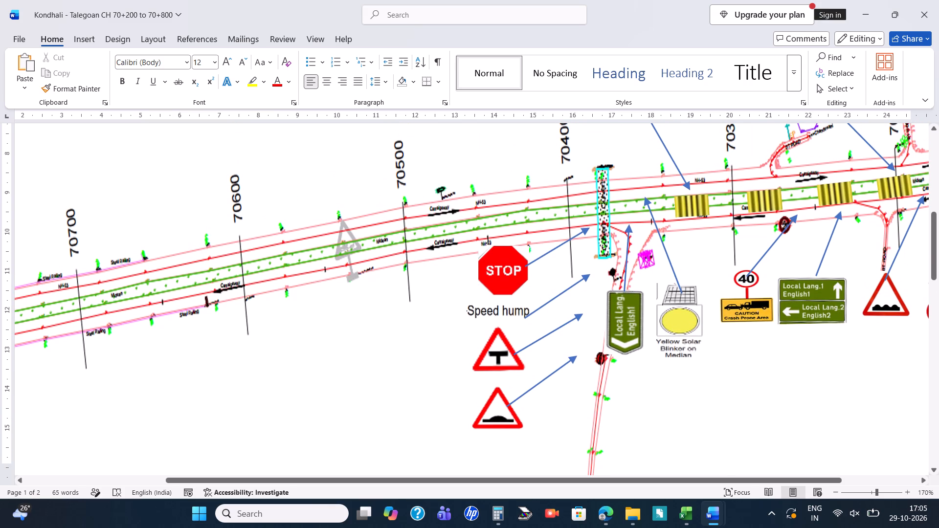
pyautogui.click(629, 231)
pyautogui.moveTo(630, 225); pyautogui.dragTo(678, 219)
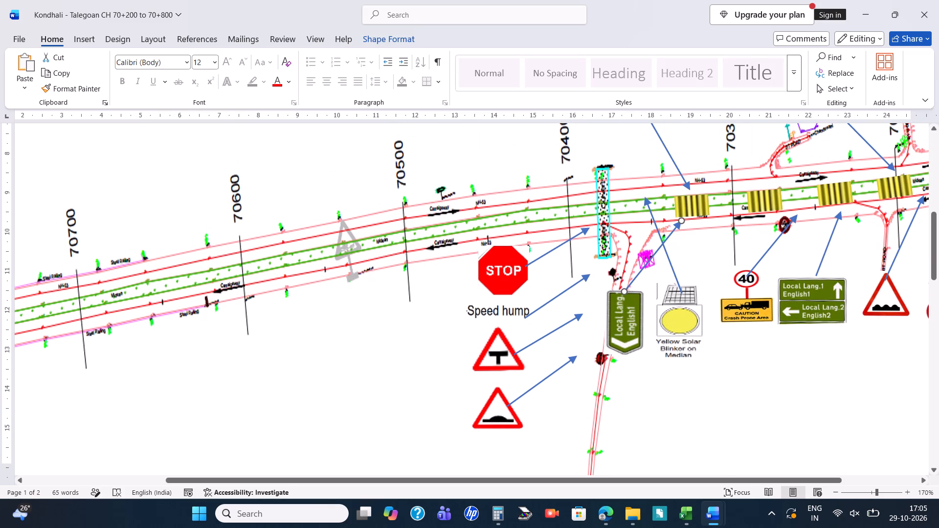
pyautogui.moveTo(678, 219); pyautogui.dragTo(665, 220)
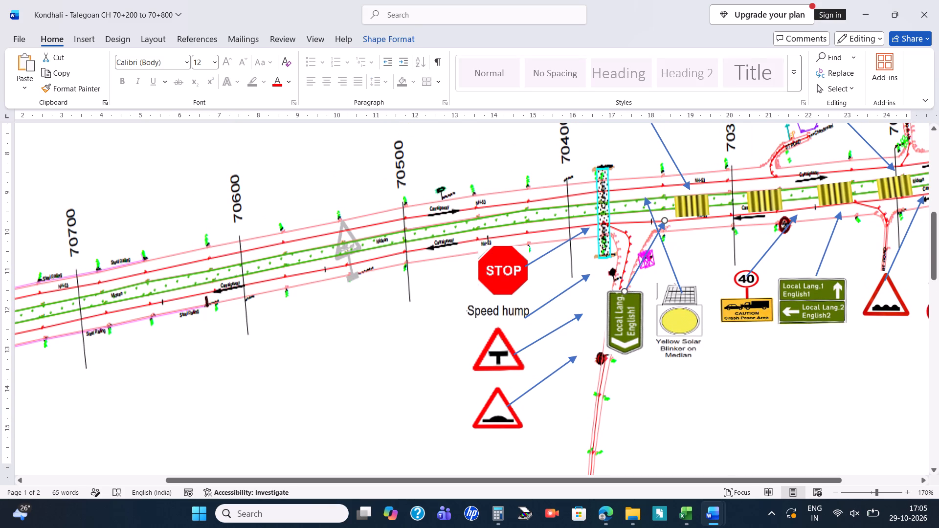
pyautogui.moveTo(665, 220); pyautogui.dragTo(660, 221)
pyautogui.click(680, 259)
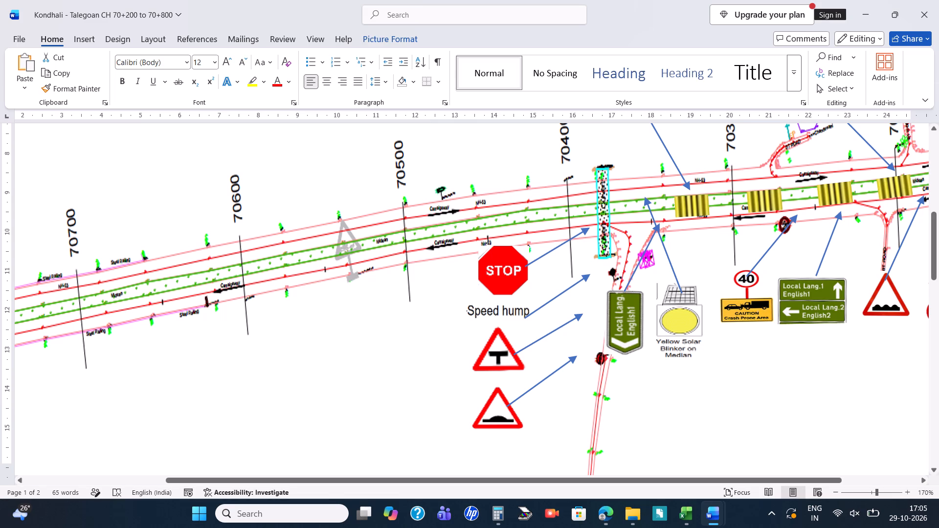
# Adjust the 40 crash-prone-area sign's leader so its tip lands on the carriageway just past chainage 70300.
pyautogui.click(786, 225)
pyautogui.moveTo(796, 214); pyautogui.dragTo(743, 210)
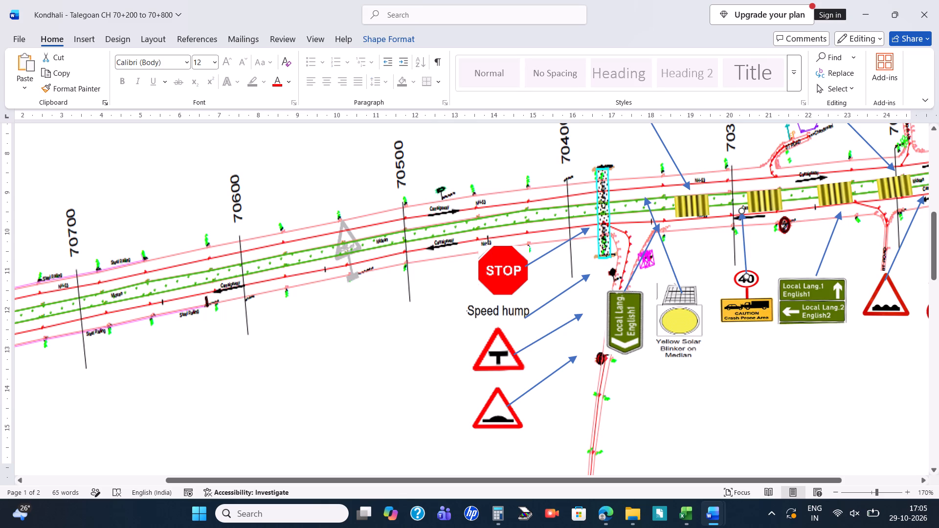
pyautogui.moveTo(743, 210); pyautogui.dragTo(791, 210)
pyautogui.moveTo(791, 210); pyautogui.dragTo(790, 209)
pyautogui.click(800, 272)
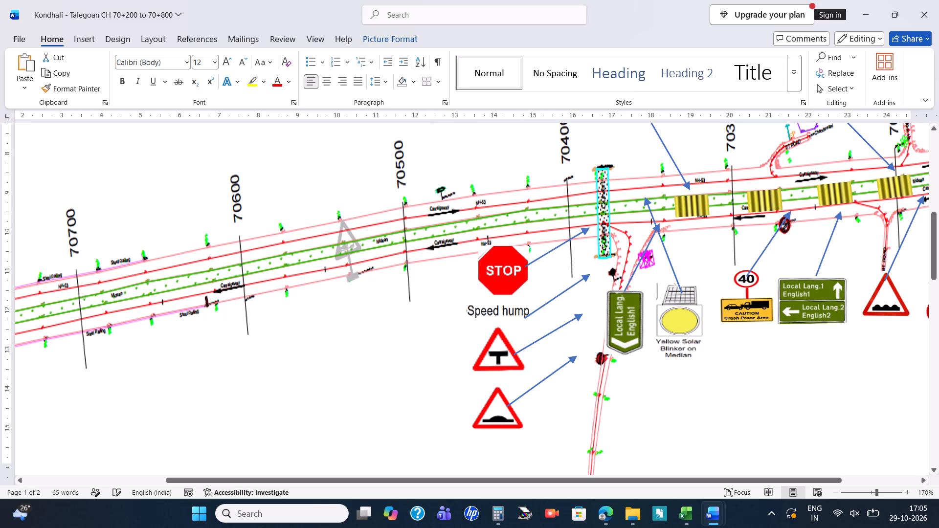
# Extend the two-direction Local Lang. sign's leader arrow up to the third set of yellow striped bars.
pyautogui.moveTo(746, 479); pyautogui.dragTo(894, 467)
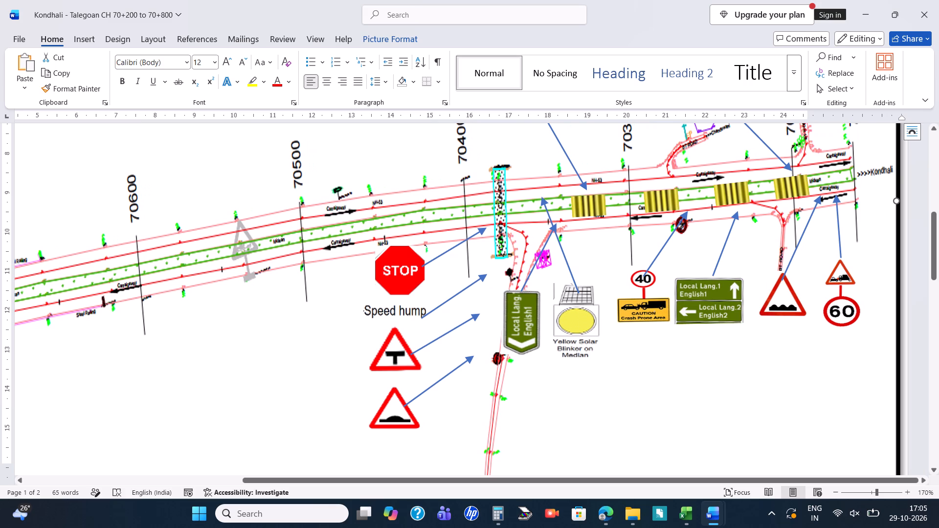
pyautogui.click(738, 213)
pyautogui.moveTo(737, 213); pyautogui.dragTo(735, 206)
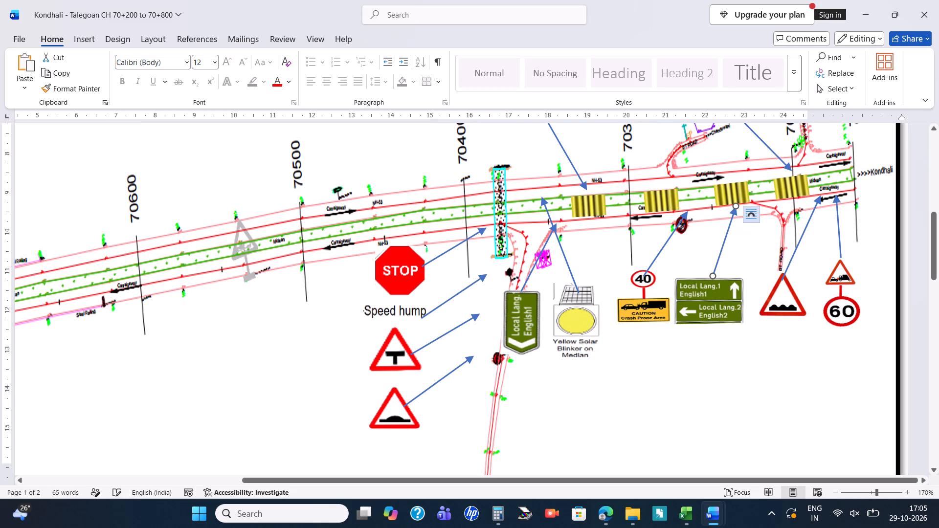
pyautogui.click(753, 230)
# Extend the TBM 10mm and TBM 5mm leader arrows so their tips touch the first and fourth sets of striped bars.
pyautogui.scroll(2, 762, 187)
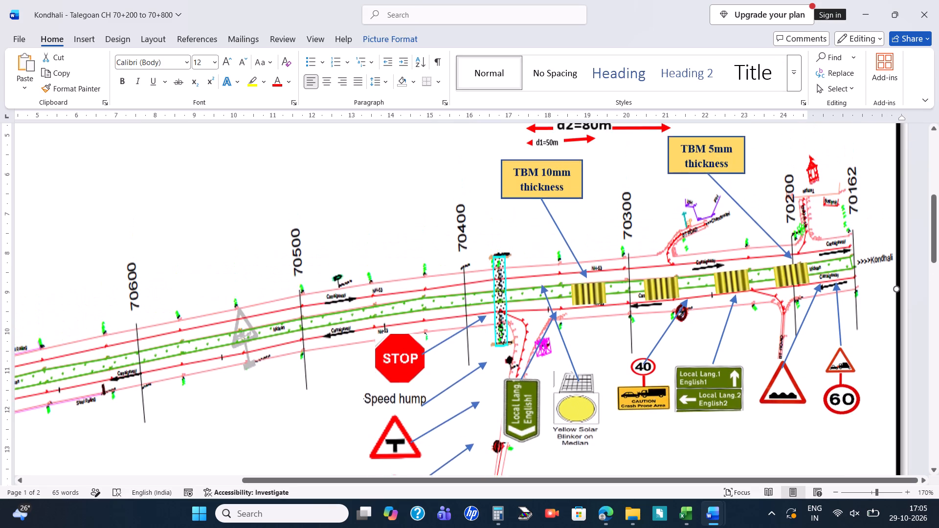
pyautogui.click(584, 286)
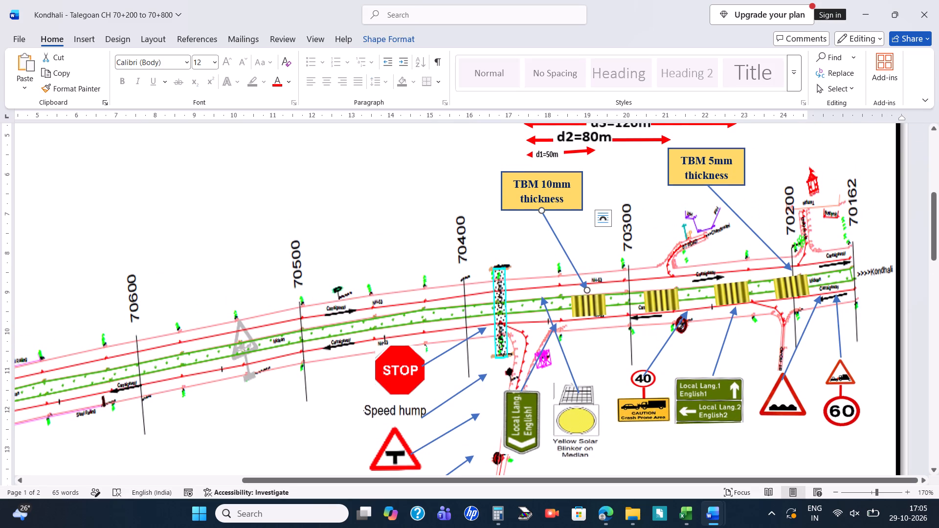
pyautogui.click(586, 291)
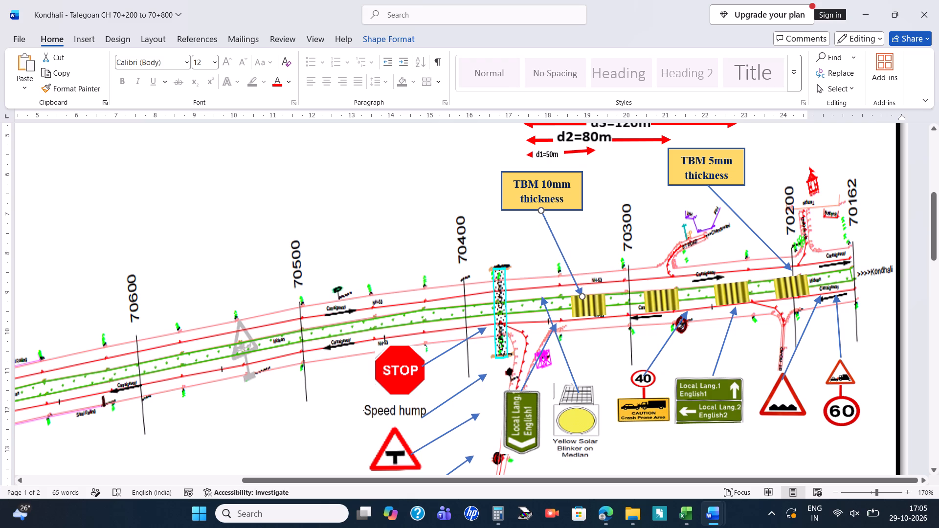
pyautogui.click(631, 267)
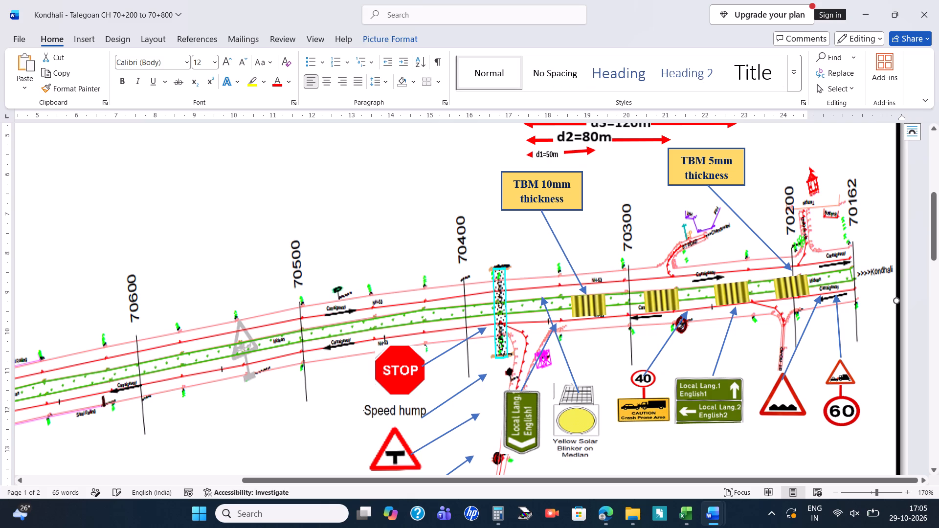
pyautogui.click(788, 265)
pyautogui.moveTo(791, 272); pyautogui.dragTo(793, 277)
pyautogui.click(712, 234)
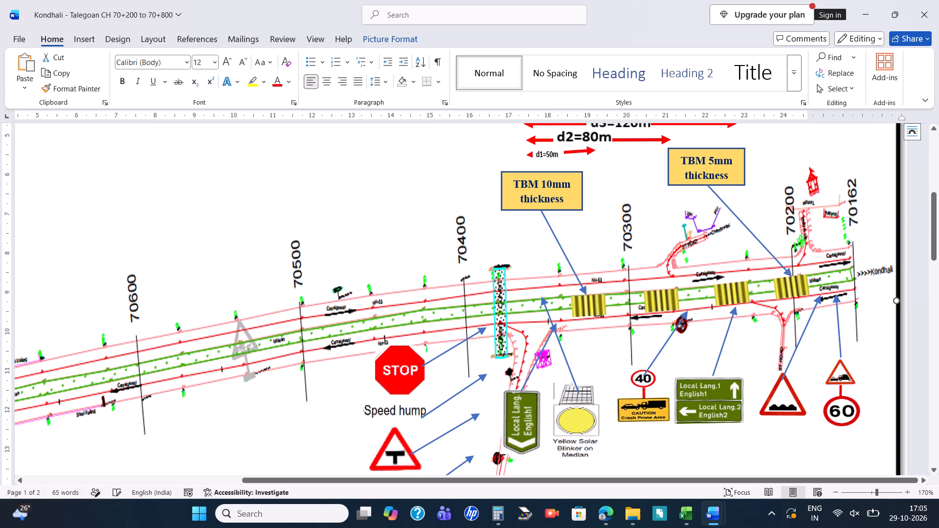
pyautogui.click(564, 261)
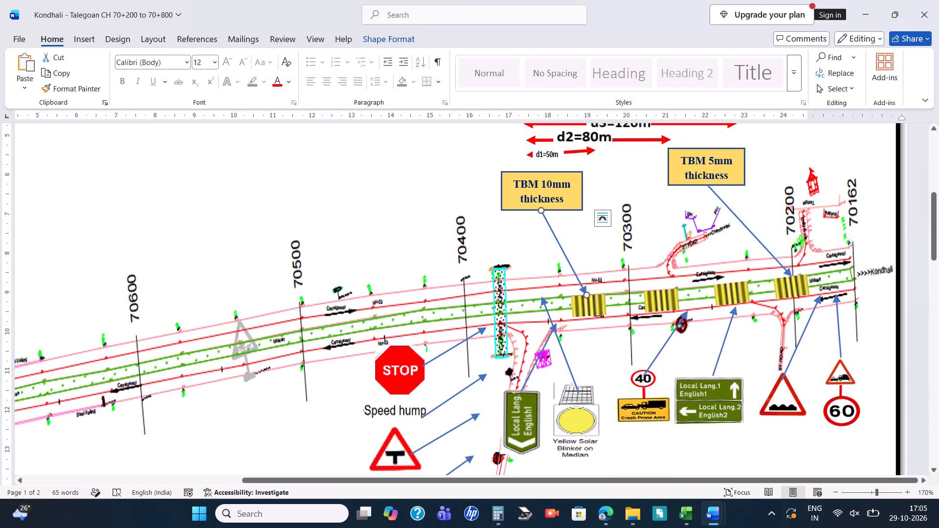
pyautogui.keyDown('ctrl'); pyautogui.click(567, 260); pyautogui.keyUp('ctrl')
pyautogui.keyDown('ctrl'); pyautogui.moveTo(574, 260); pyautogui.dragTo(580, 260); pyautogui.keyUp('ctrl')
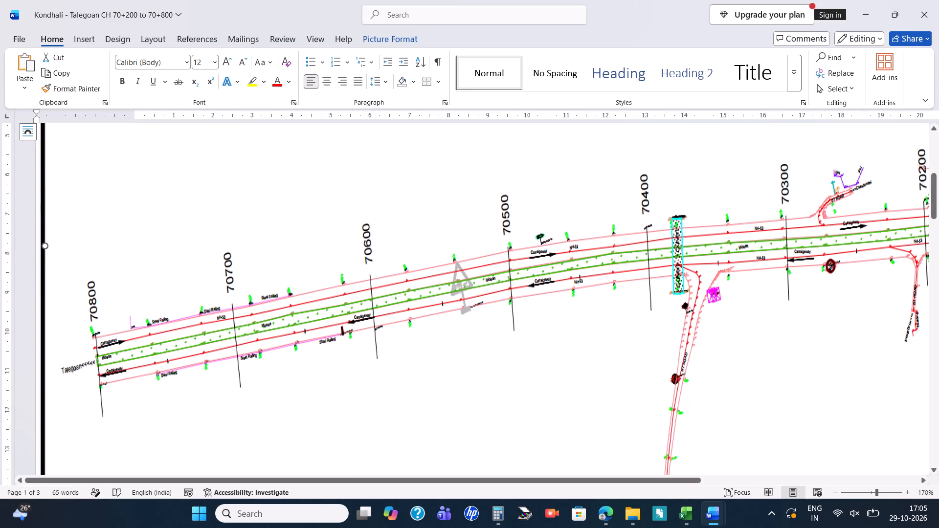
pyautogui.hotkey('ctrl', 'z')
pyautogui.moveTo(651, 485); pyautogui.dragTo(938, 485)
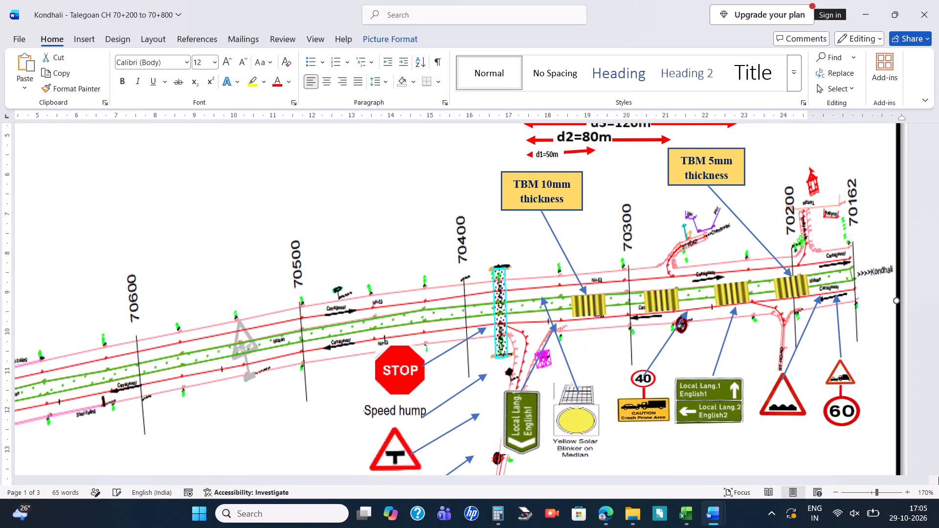
# Duplicate the TBM 10mm thickness leader from the same box and point the copy at the second set of striped bars.
pyautogui.click(579, 280)
pyautogui.keyDown('ctrl'); pyautogui.moveTo(573, 272); pyautogui.dragTo(590, 274); pyautogui.keyUp('ctrl')
pyautogui.moveTo(564, 214); pyautogui.dragTo(539, 209)
pyautogui.moveTo(608, 295); pyautogui.dragTo(662, 295)
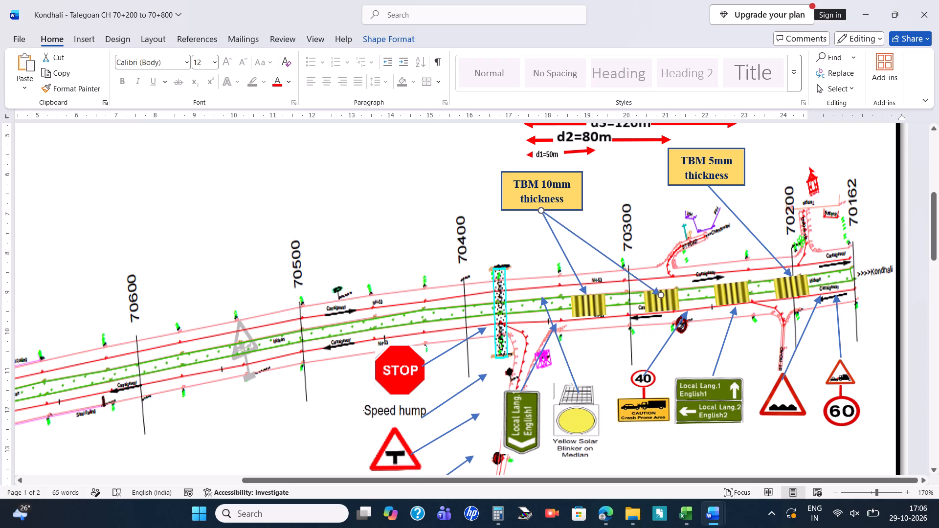
# Nudge the copied TBM 10mm leader's tip onto the upper edge of the second set of striped bars.
pyautogui.moveTo(662, 295); pyautogui.dragTo(657, 289)
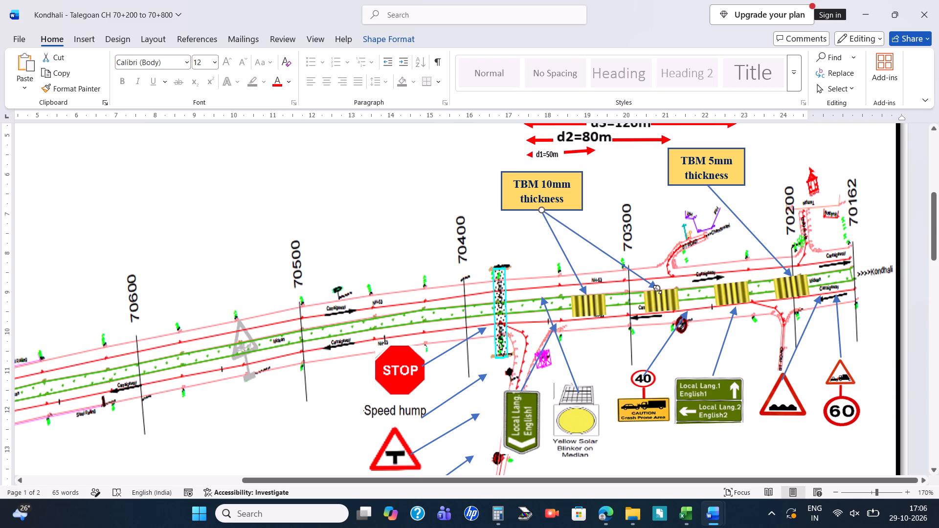
pyautogui.click(673, 260)
# Duplicate the TBM 5mm thickness leader so the copy runs from the same box to the third set of striped bars.
pyautogui.click(744, 226)
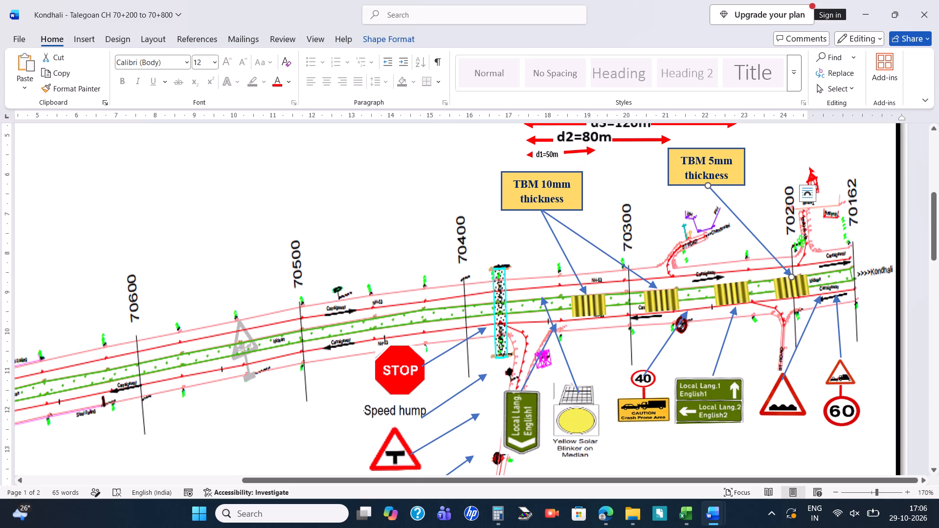
pyautogui.keyDown('ctrl'); pyautogui.moveTo(752, 232); pyautogui.dragTo(665, 220); pyautogui.keyUp('ctrl')
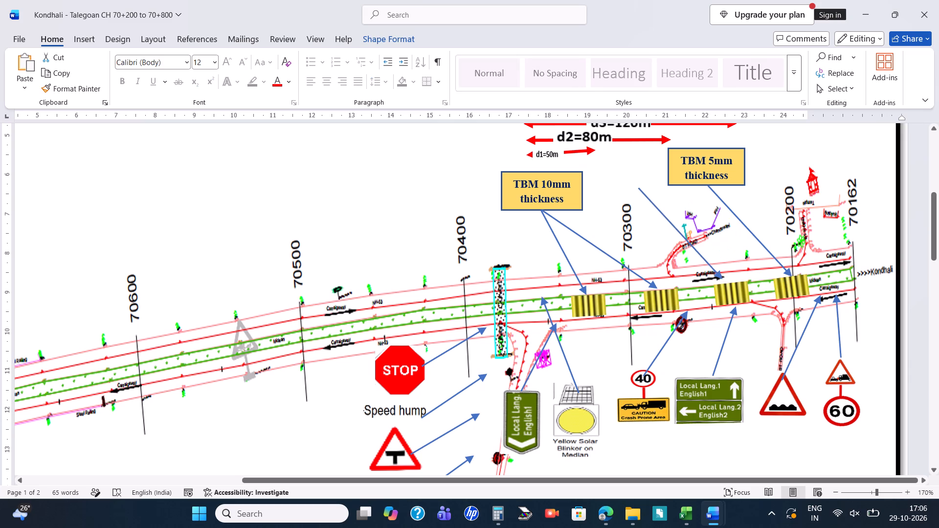
pyautogui.keyDown('ctrl'); pyautogui.moveTo(665, 220); pyautogui.dragTo(675, 224); pyautogui.keyUp('ctrl')
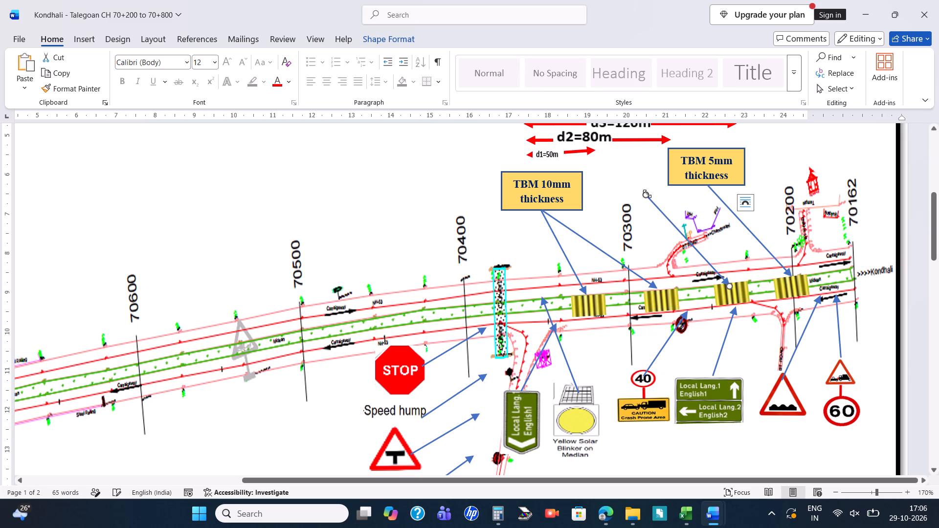
pyautogui.moveTo(646, 196); pyautogui.dragTo(705, 186)
pyautogui.click(657, 201)
# Fine-tune the TBM 5mm and TBM 10mm leader tips so they meet the upper edges of the third and second sets of striped bars.
pyautogui.keyDown('ctrl'); pyautogui.scroll(8, 753, 319); pyautogui.keyUp('ctrl')
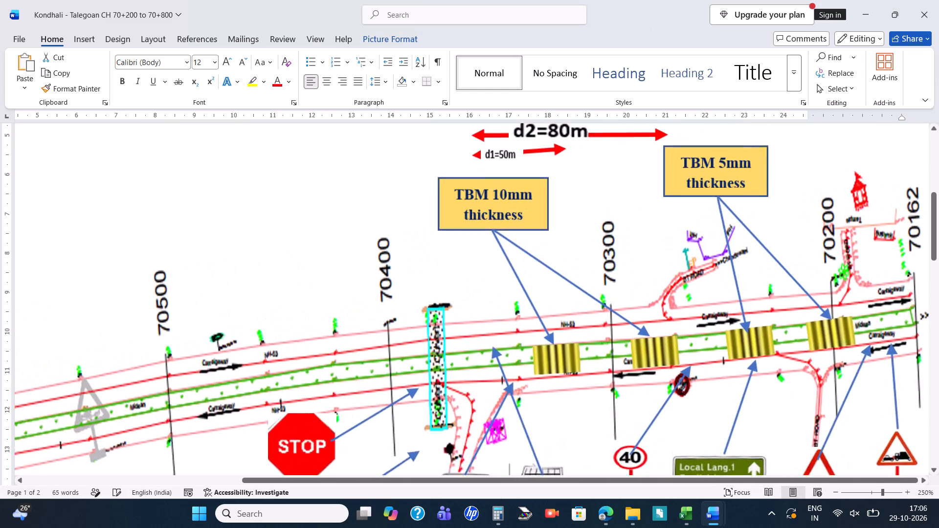
pyautogui.keyDown('ctrl'); pyautogui.scroll(4, 753, 319); pyautogui.keyUp('ctrl')
pyautogui.keyDown('ctrl'); pyautogui.scroll(9, 772, 379); pyautogui.keyUp('ctrl')
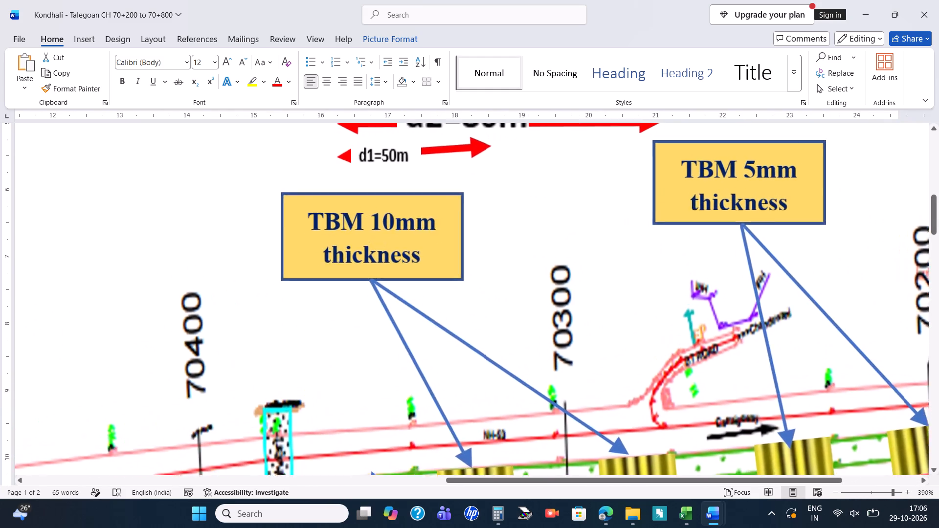
pyautogui.keyDown('ctrl'); pyautogui.scroll(11, 772, 379); pyautogui.keyUp('ctrl')
pyautogui.scroll(-2, 795, 389)
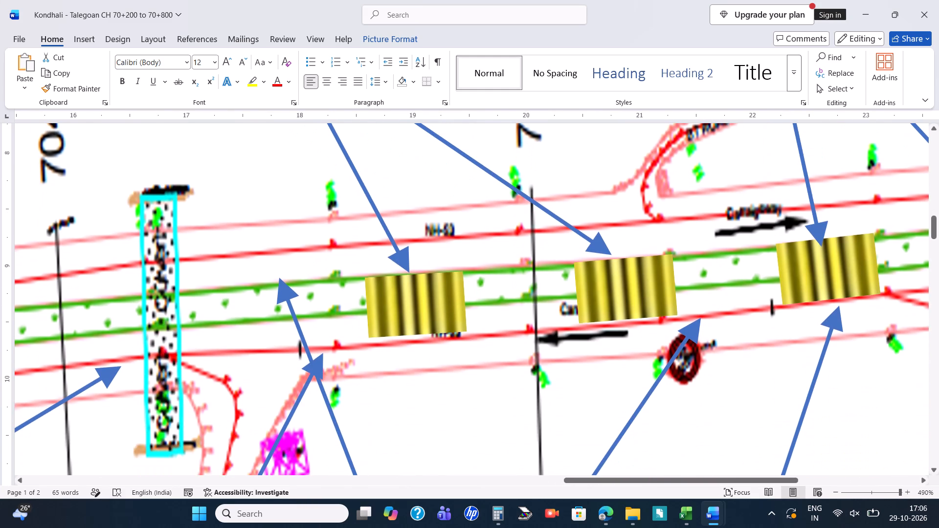
pyautogui.click(816, 220)
pyautogui.moveTo(820, 246); pyautogui.dragTo(824, 241)
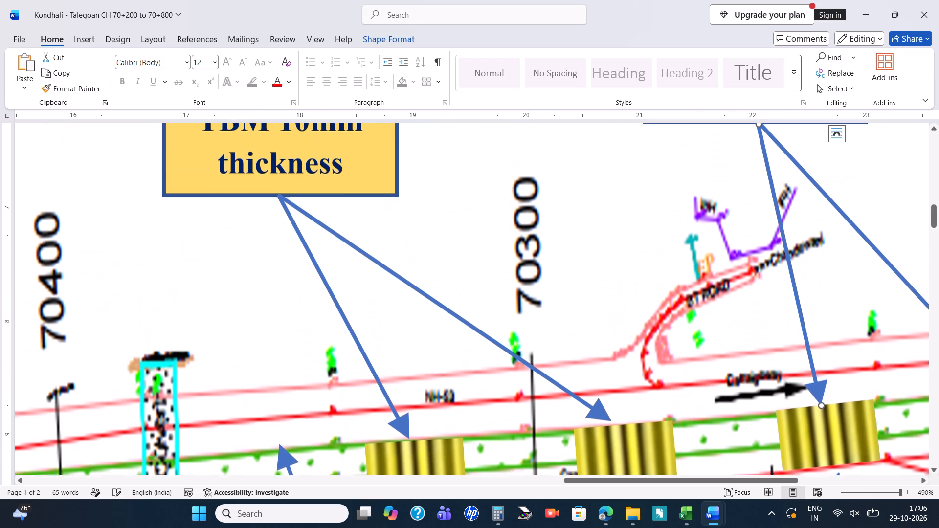
pyautogui.click(774, 252)
pyautogui.click(602, 418)
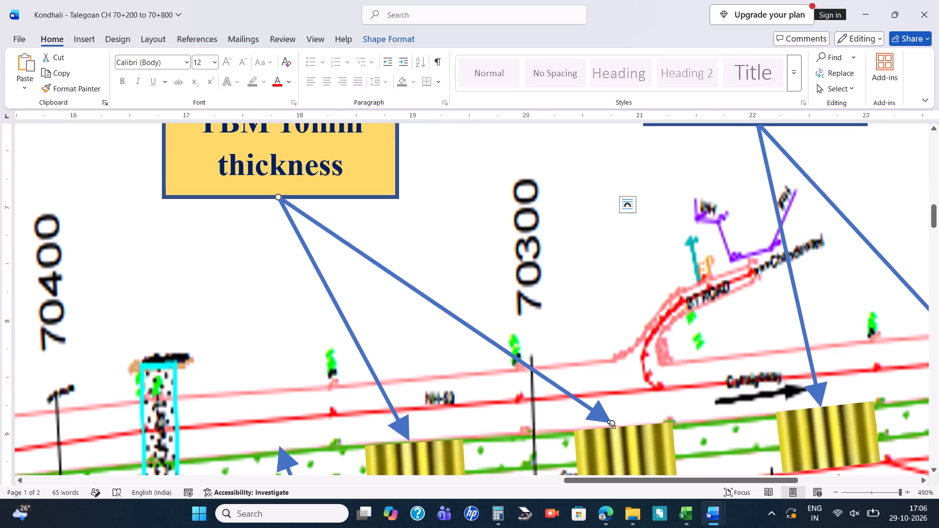
pyautogui.moveTo(613, 425); pyautogui.dragTo(618, 427)
pyautogui.click(627, 373)
pyautogui.click(406, 434)
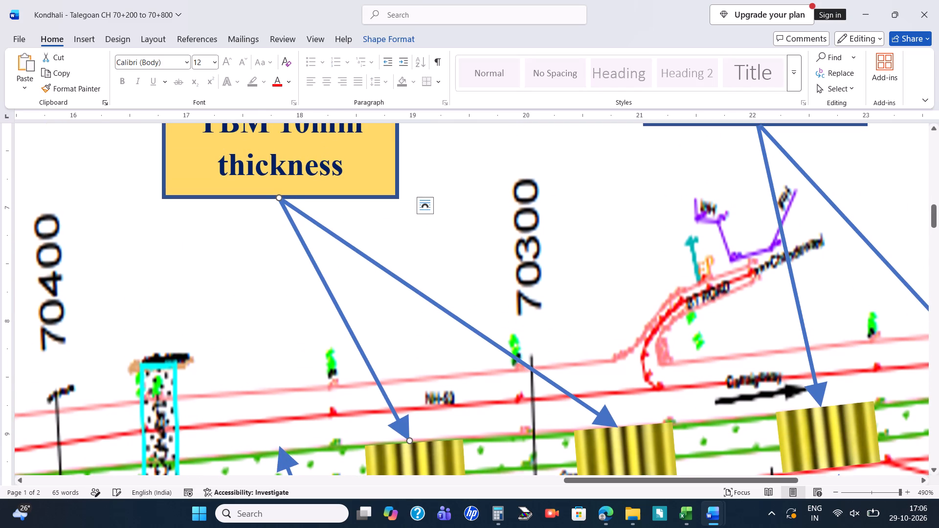
# Nudge the two-direction Local Lang. sign's leader tip so it touches the lower edge of the third set of striped bars.
pyautogui.moveTo(745, 475); pyautogui.dragTo(883, 477)
pyautogui.keyDown('ctrl'); pyautogui.scroll(-14, 594, 356); pyautogui.keyUp('ctrl')
pyautogui.scroll(-2, 594, 356)
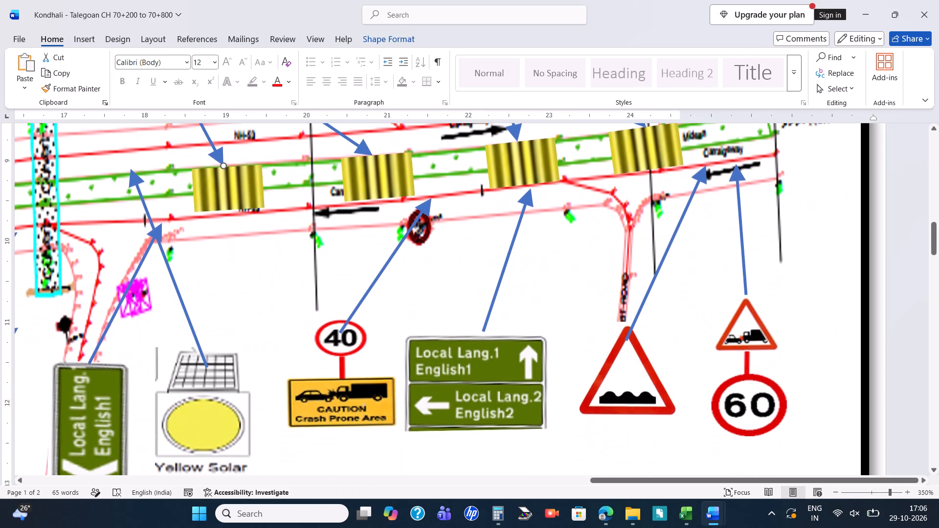
pyautogui.click(528, 211)
pyautogui.moveTo(533, 189); pyautogui.dragTo(529, 186)
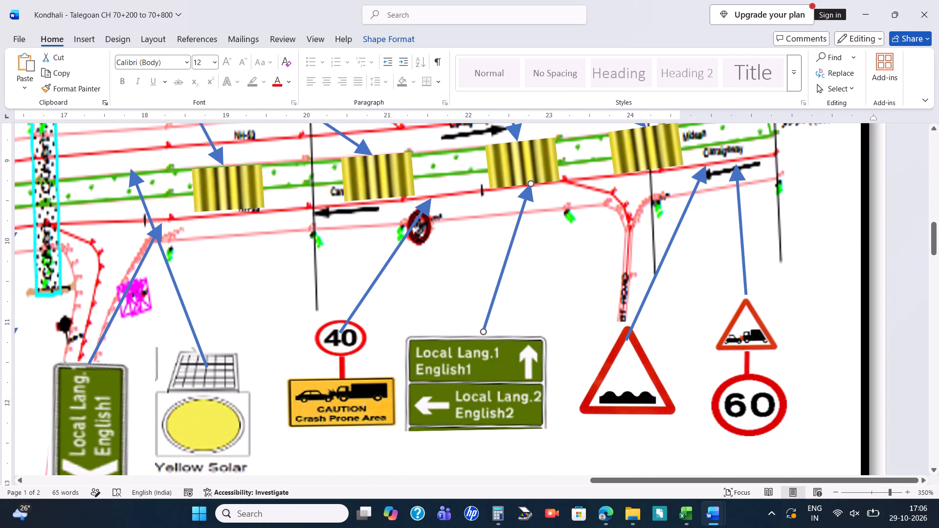
pyautogui.moveTo(529, 186); pyautogui.dragTo(528, 186)
pyautogui.click(579, 236)
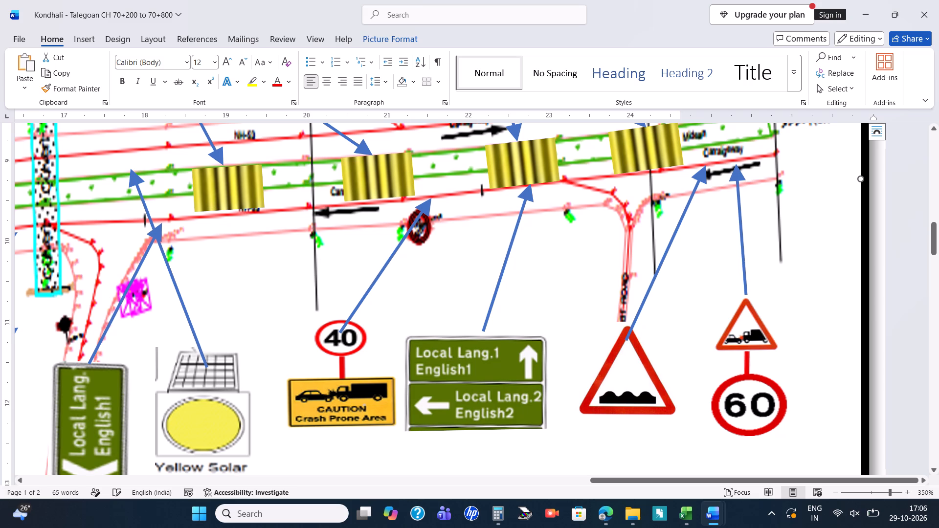
# Adjust the leader tips of the rough-road and 60 signs to meet the carriageway edge at opposite ends of the black direction arrow.
pyautogui.click(698, 184)
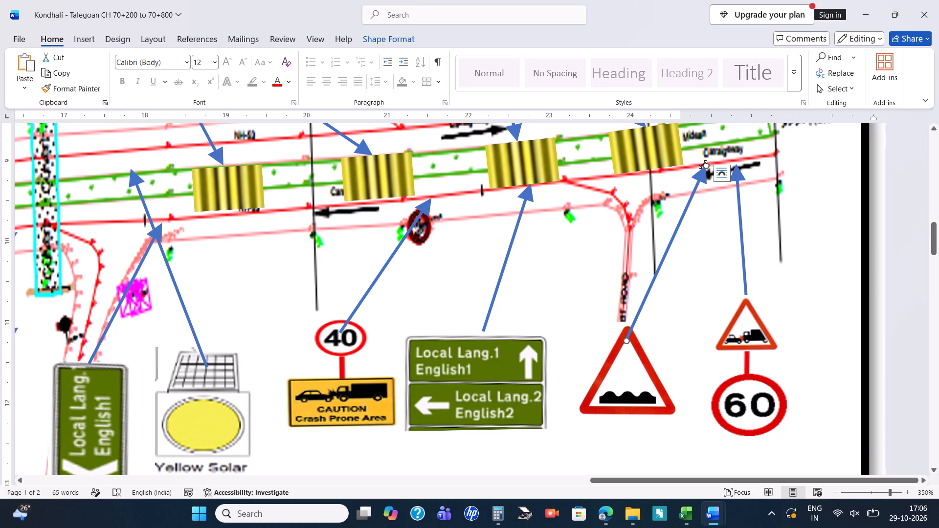
pyautogui.click(704, 164)
pyautogui.click(736, 174)
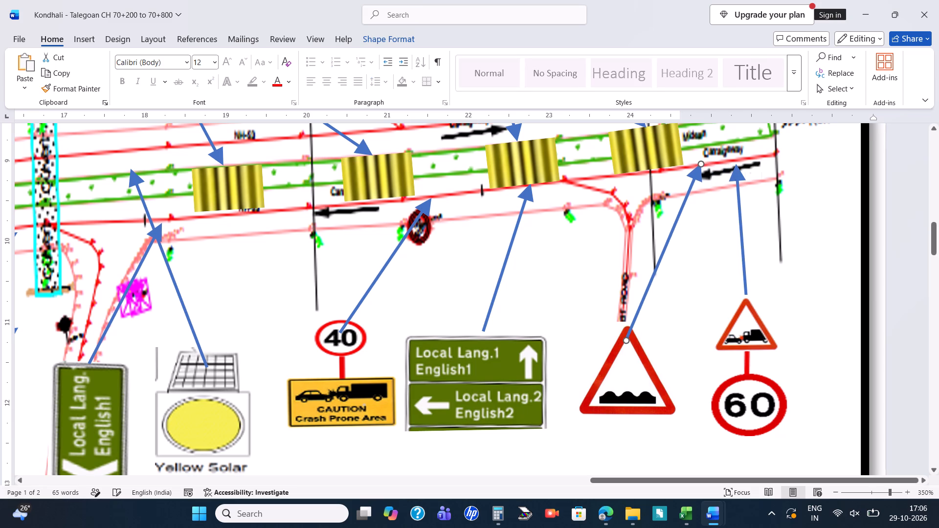
pyautogui.moveTo(733, 164); pyautogui.dragTo(746, 159)
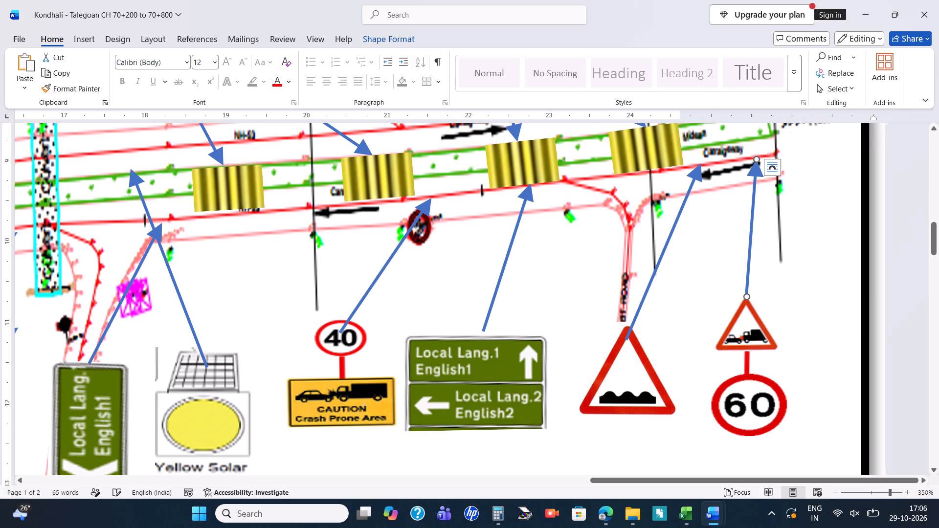
pyautogui.click(711, 220)
# Extend the lower speed-hump warning triangle's leader so its tip touches the dark round marker on the BT road.
pyautogui.keyDown('ctrl'); pyautogui.scroll(-15, 608, 319); pyautogui.keyUp('ctrl')
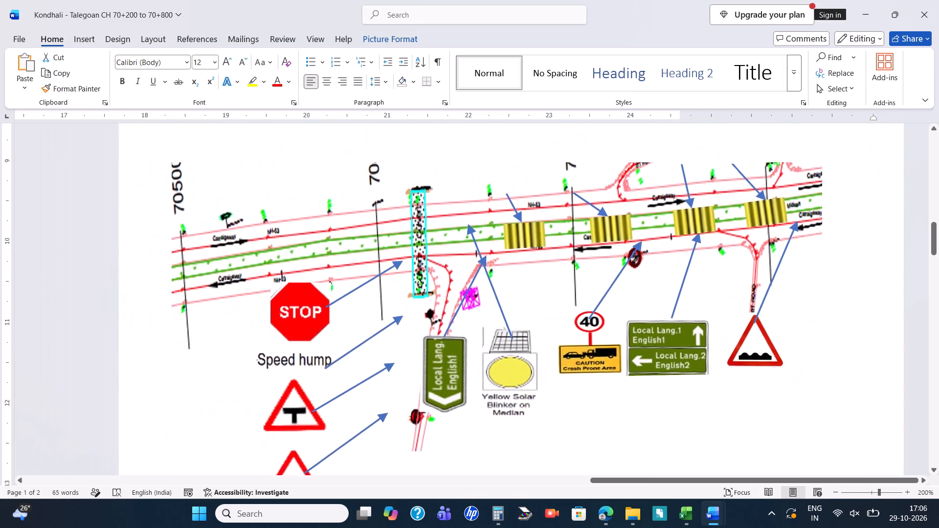
pyautogui.scroll(-10, 392, 286)
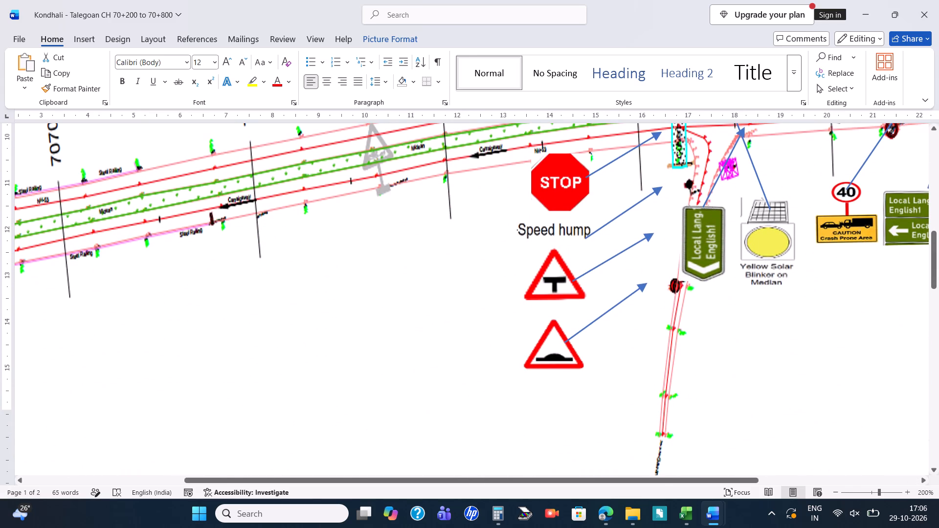
pyautogui.click(643, 290)
pyautogui.moveTo(648, 282); pyautogui.dragTo(661, 280)
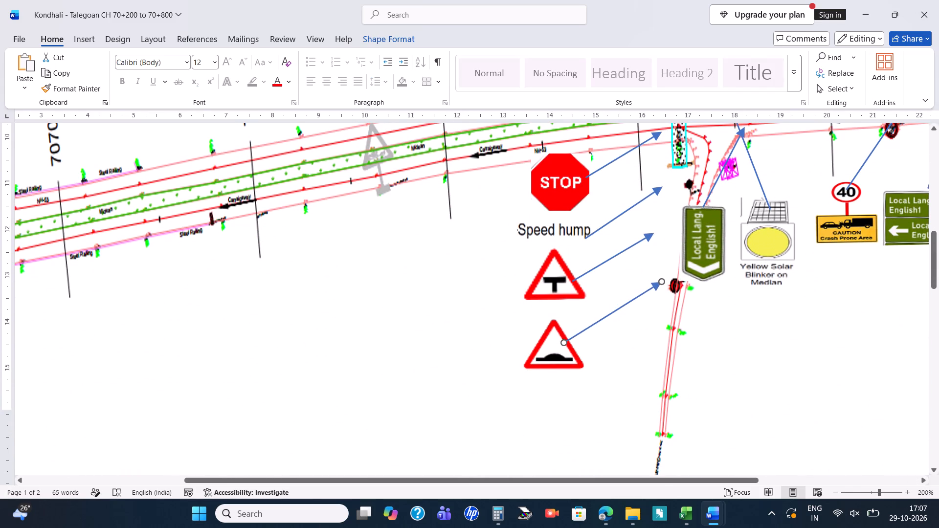
pyautogui.moveTo(661, 280); pyautogui.dragTo(672, 289)
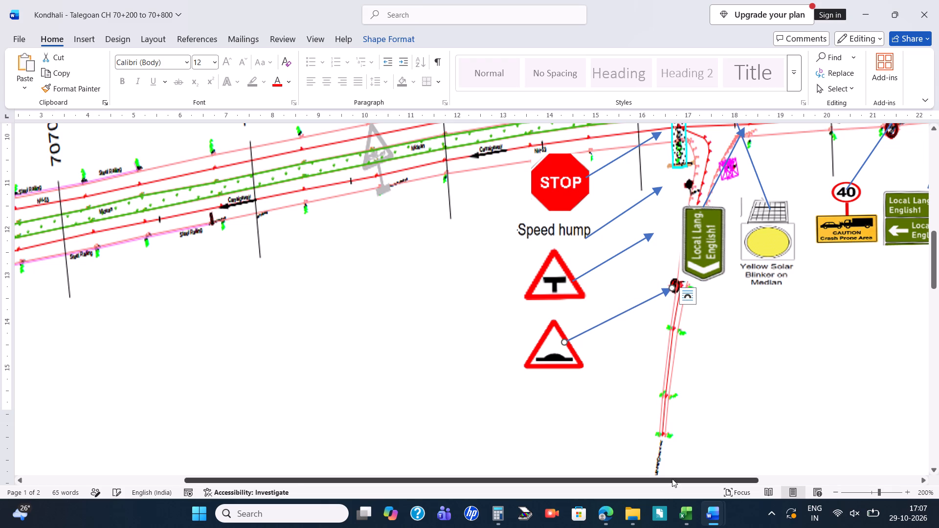
# Move the two-direction Local Lang. sign closer to the rough-road triangle and reattach its leader's start to the sign's top edge.
pyautogui.moveTo(673, 484); pyautogui.dragTo(873, 433)
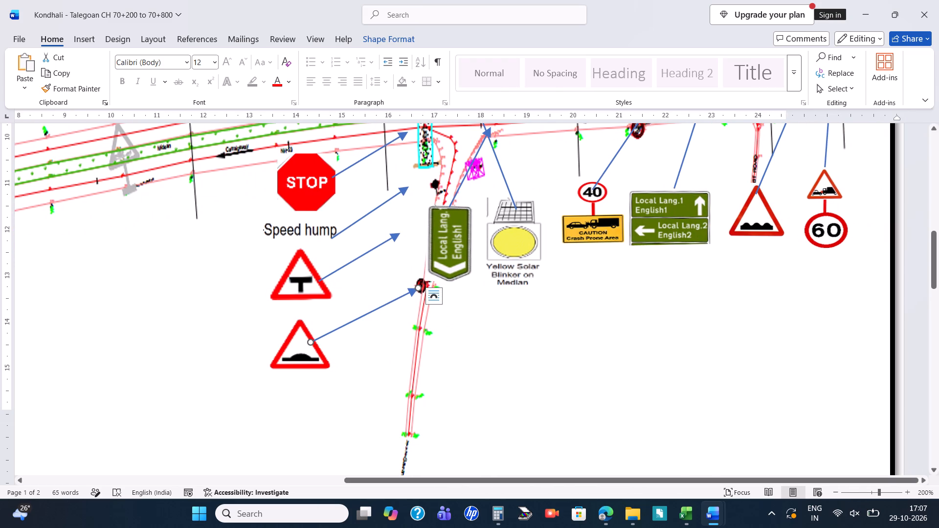
pyautogui.click(586, 217)
pyautogui.moveTo(689, 213); pyautogui.dragTo(703, 216)
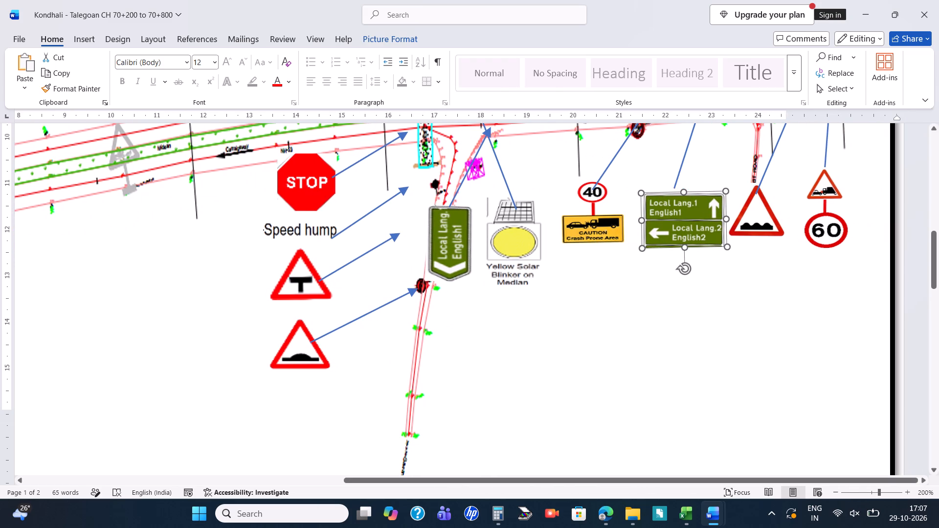
pyautogui.click(677, 178)
pyautogui.moveTo(677, 188); pyautogui.dragTo(686, 191)
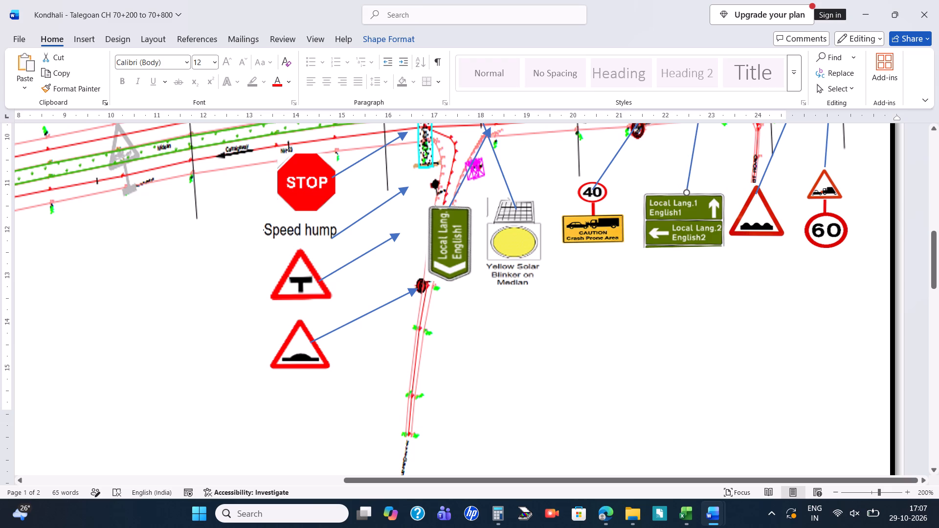
# Move the 40 crash-prone-area sign closer to the two-direction Local Lang. sign and reattach its leader's start above the 40 disc.
pyautogui.moveTo(604, 214); pyautogui.dragTo(617, 220)
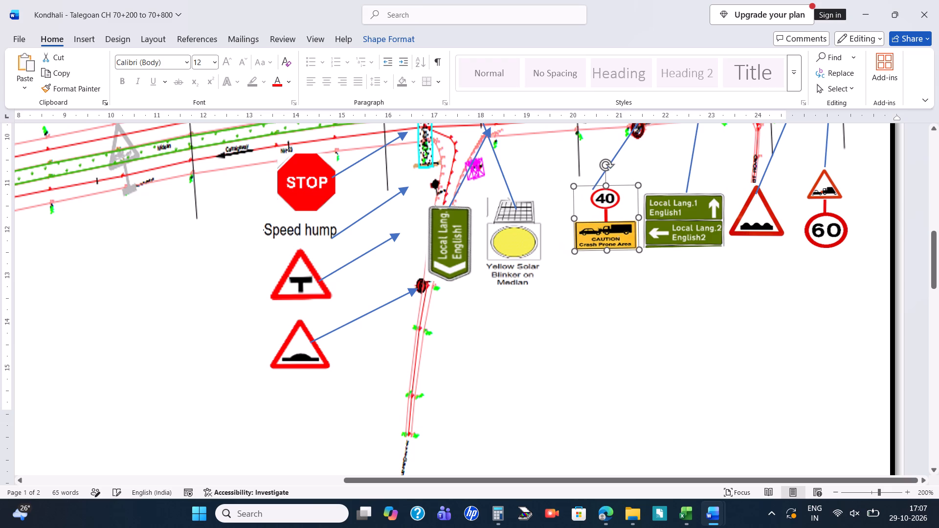
pyautogui.click(619, 153)
pyautogui.moveTo(593, 189); pyautogui.dragTo(602, 192)
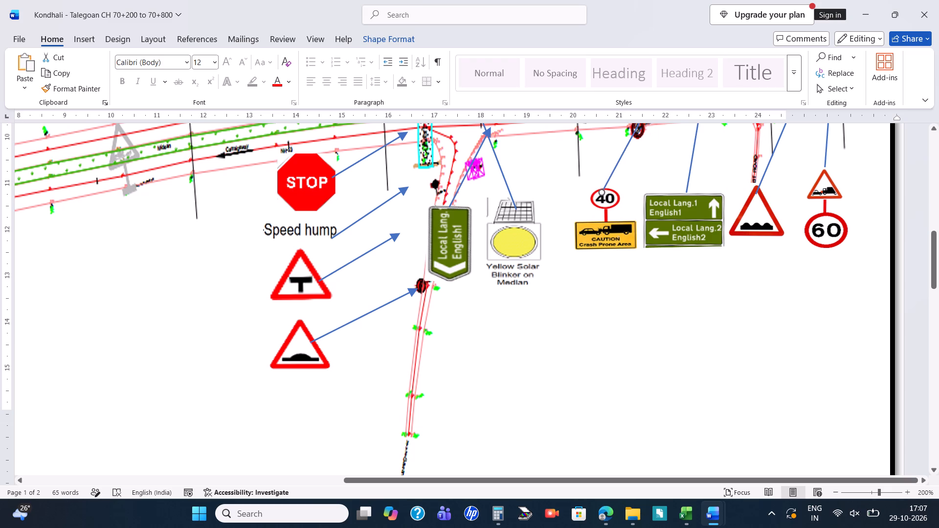
pyautogui.moveTo(602, 192); pyautogui.dragTo(605, 185)
pyautogui.moveTo(605, 185); pyautogui.dragTo(605, 185)
pyautogui.click(648, 179)
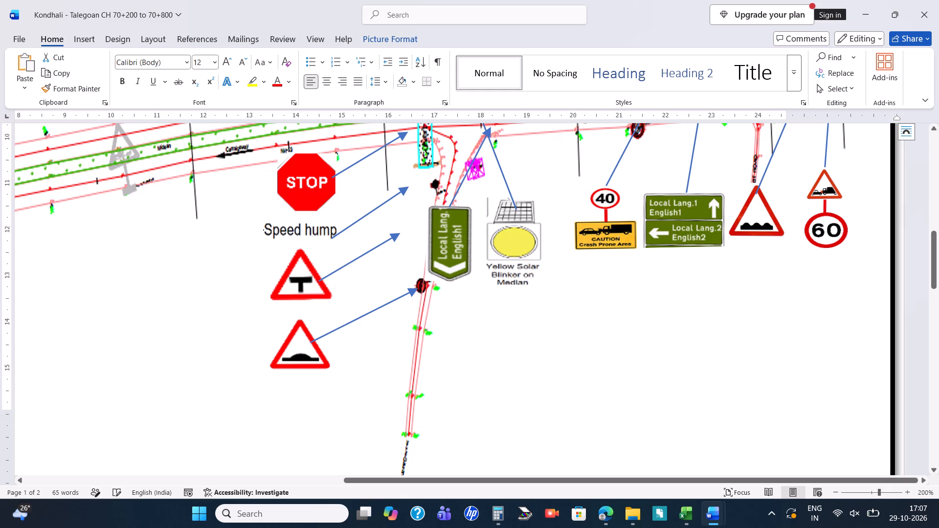
pyautogui.click(612, 172)
pyautogui.click(607, 186)
pyautogui.click(607, 189)
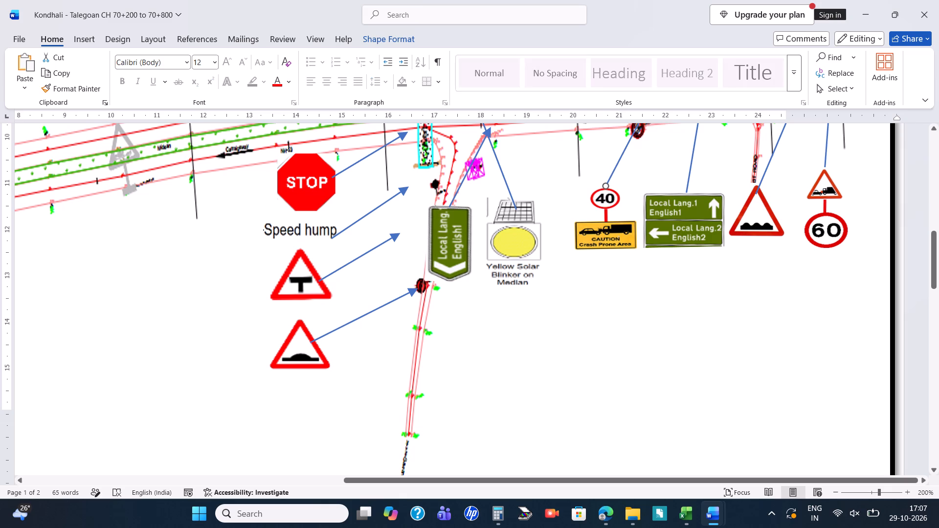
pyautogui.click(643, 171)
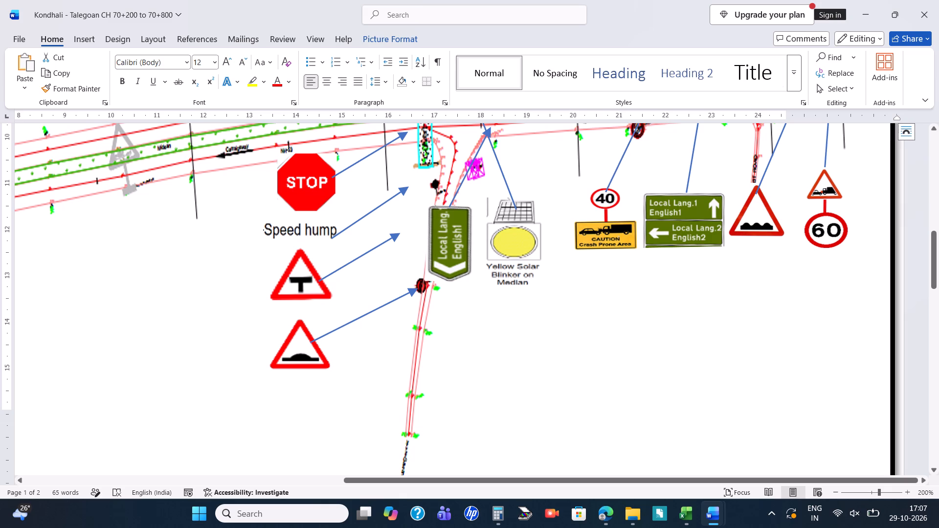
# Move the Yellow Solar Blinker sign closer to the 40 crash-prone-area sign.
pyautogui.moveTo(508, 223); pyautogui.dragTo(528, 223)
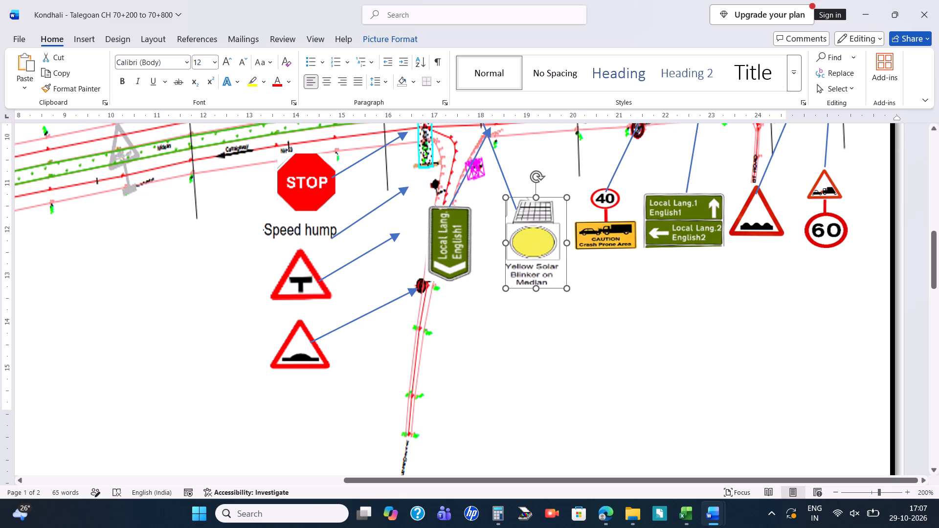
pyautogui.moveTo(528, 223); pyautogui.dragTo(534, 223)
# Move the vertical Local Lang. sign off the BT road, beside the solar blinker, and reattach its leader's start to the sign's top.
pyautogui.moveTo(455, 240); pyautogui.dragTo(485, 245)
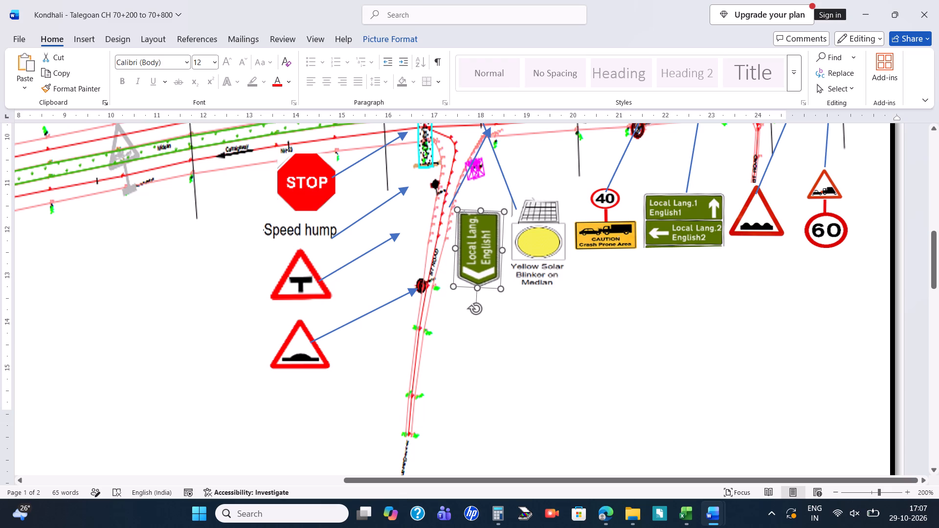
pyautogui.moveTo(485, 245); pyautogui.dragTo(490, 243)
pyautogui.click(459, 180)
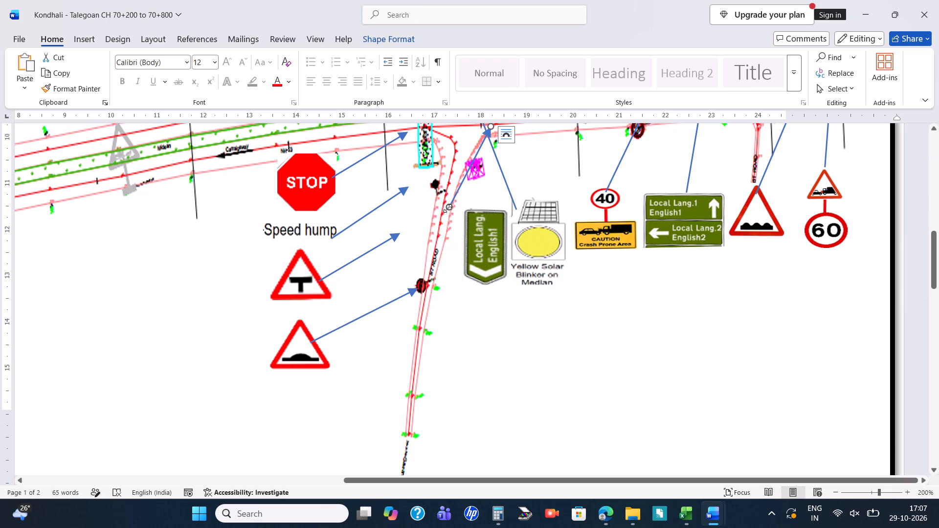
pyautogui.moveTo(447, 208); pyautogui.dragTo(486, 209)
# Nudge the Yellow Solar Blinker sign away from the vertical Local Lang. sign and shift its leader's start onto the solar panel.
pyautogui.scroll(1, 503, 194)
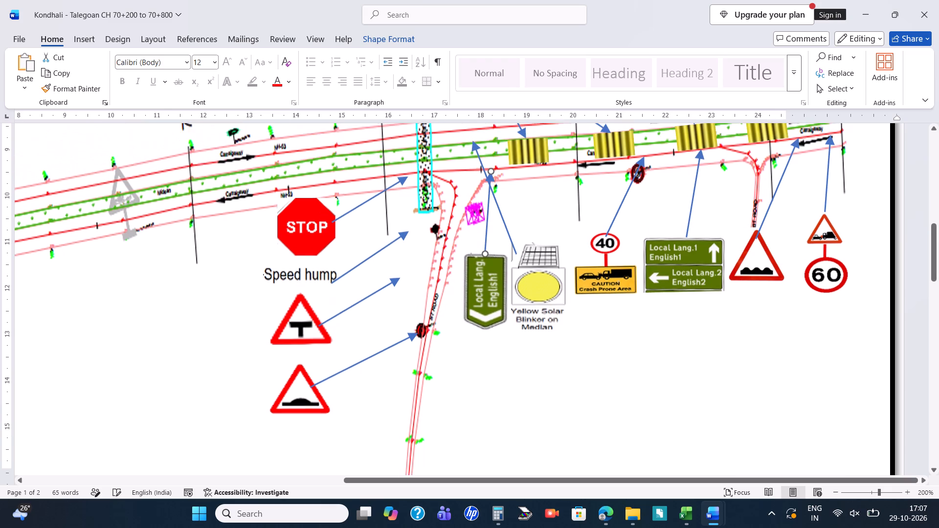
pyautogui.click(553, 299)
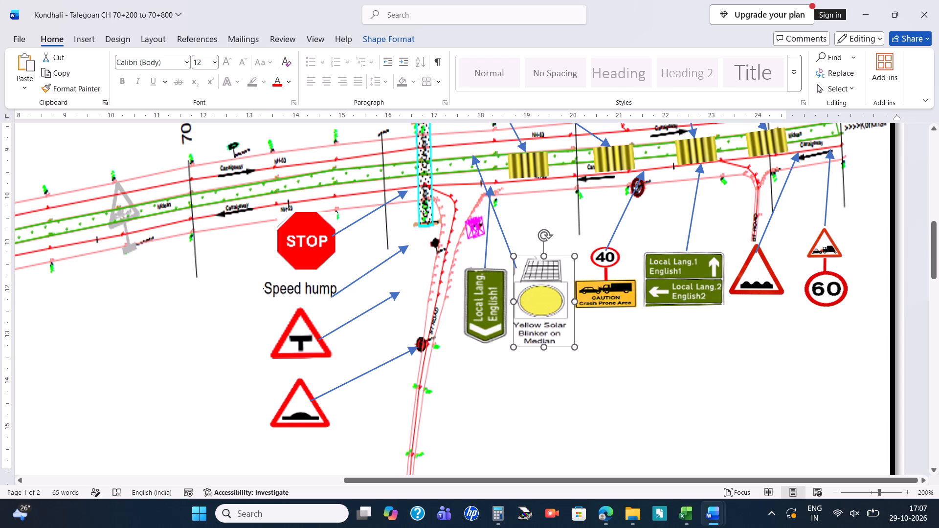
pyautogui.click(505, 239)
pyautogui.moveTo(514, 269); pyautogui.dragTo(533, 272)
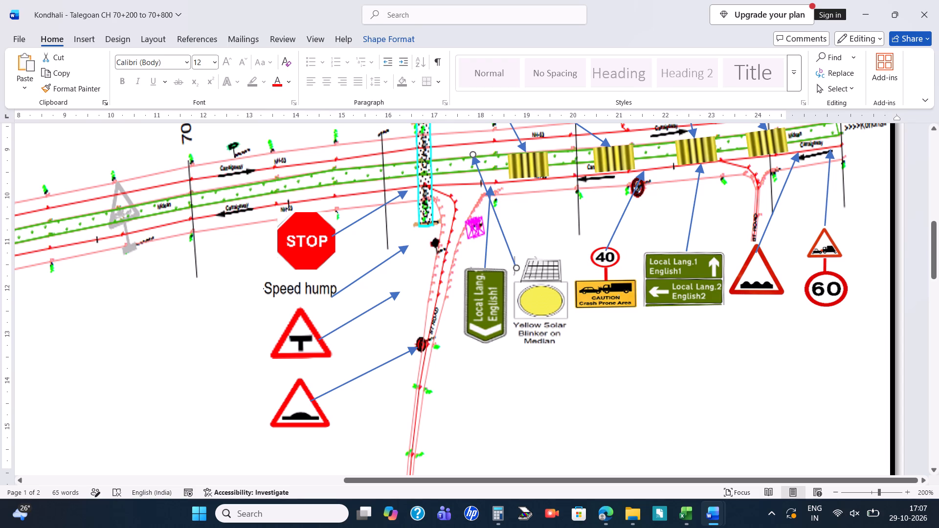
# Move the Yellow Solar Blinker leader's start to the solar panel's top and nudge the 40 sign leader's start to the disc's top.
pyautogui.moveTo(533, 272); pyautogui.dragTo(537, 258)
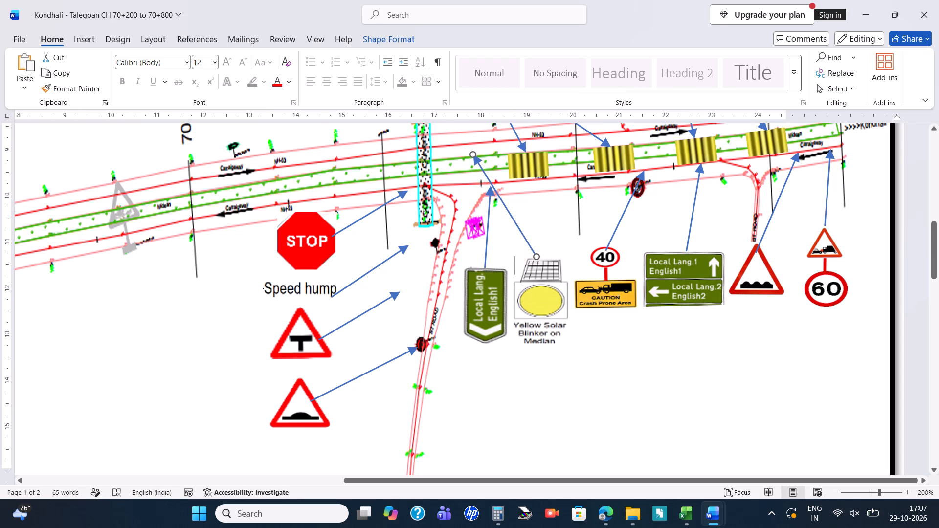
pyautogui.click(567, 222)
pyautogui.click(613, 244)
pyautogui.moveTo(604, 252); pyautogui.dragTo(603, 247)
pyautogui.click(604, 218)
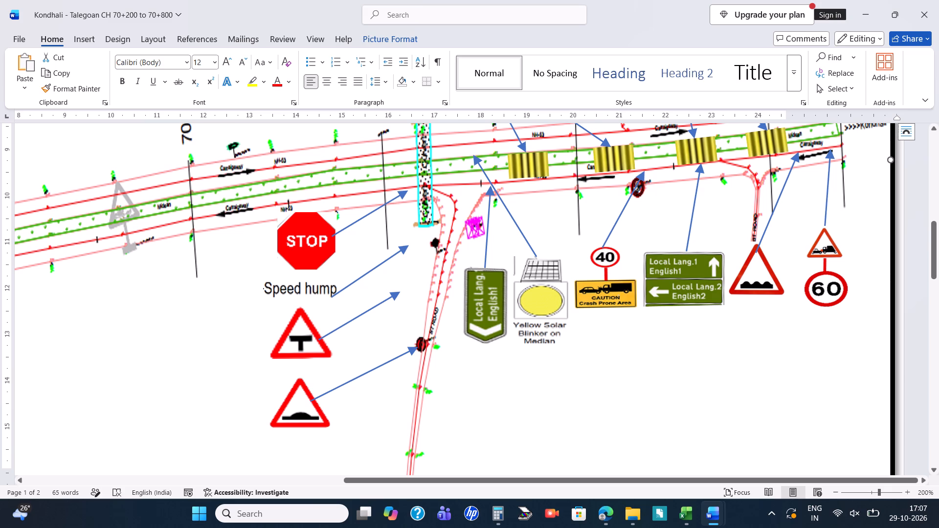
# Extend the arrowheads of the T-junction sign, Speed hump and STOP leaders so they reach the BT road beside the hatched crossing strip.
pyautogui.click(400, 292)
pyautogui.moveTo(402, 290); pyautogui.dragTo(418, 296)
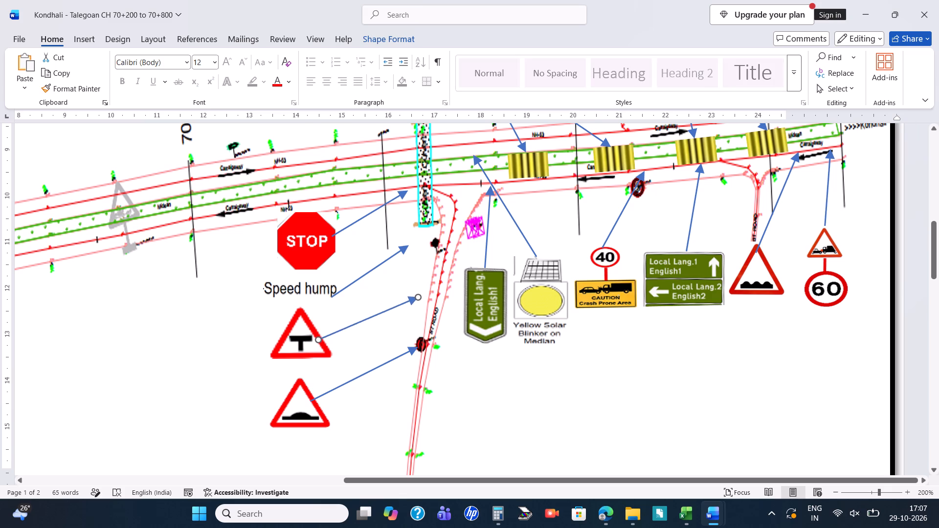
pyautogui.moveTo(418, 296); pyautogui.dragTo(428, 289)
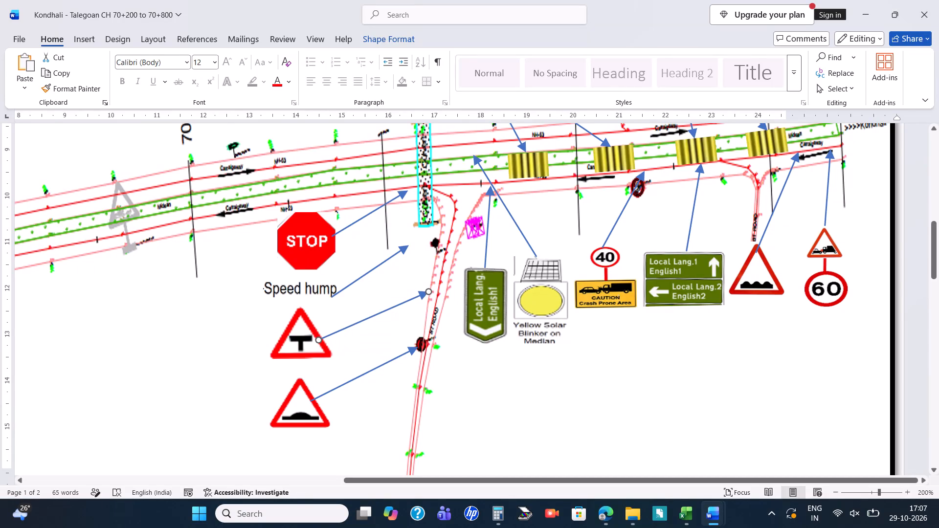
pyautogui.click(403, 250)
pyautogui.moveTo(409, 247); pyautogui.dragTo(436, 252)
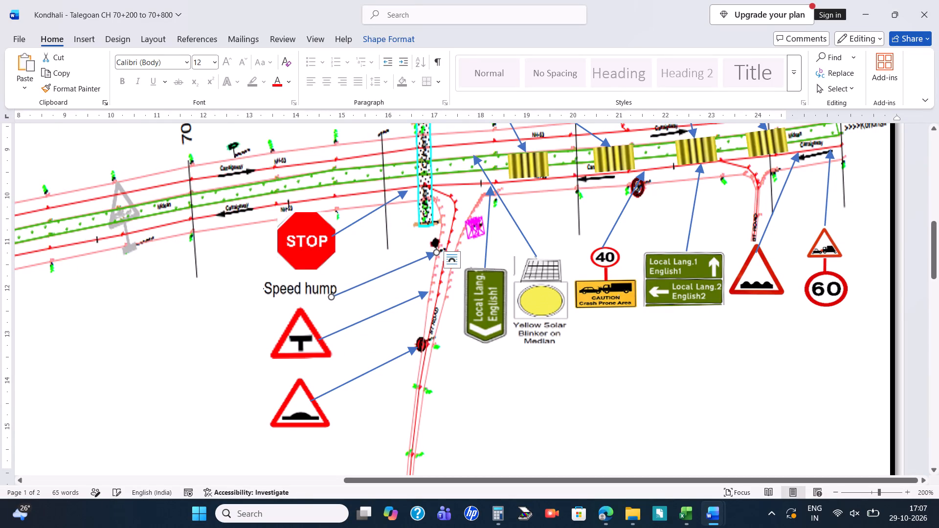
pyautogui.click(404, 193)
pyautogui.moveTo(407, 190); pyautogui.dragTo(448, 195)
pyautogui.click(455, 174)
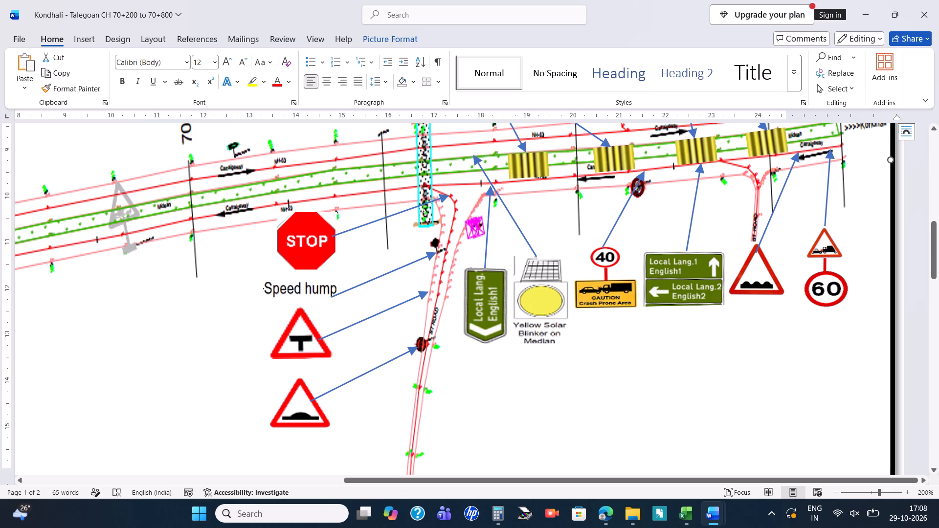
# Bring the STOP sign, Speed hump label, T-junction sign and hump warning sign in front of their leaders.
pyautogui.click(312, 247)
pyautogui.rightClick(316, 242)
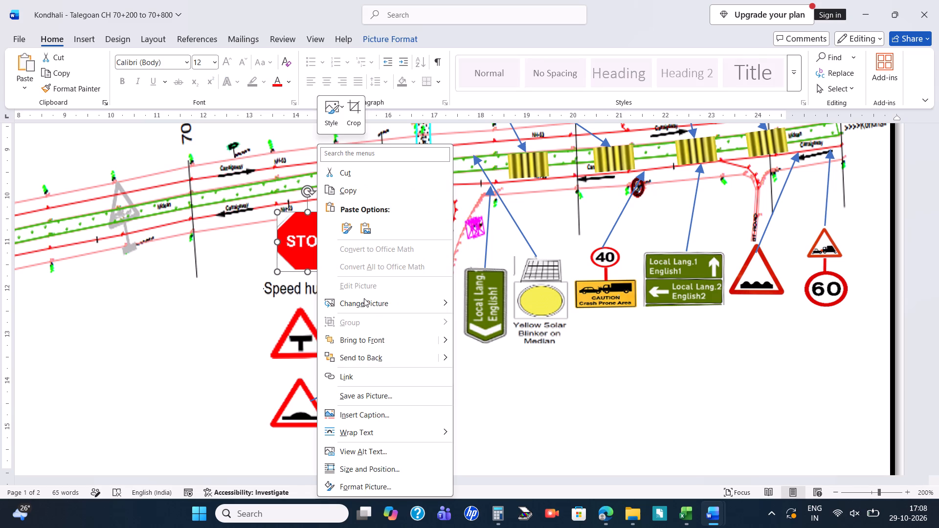
pyautogui.click(356, 337)
pyautogui.click(299, 295)
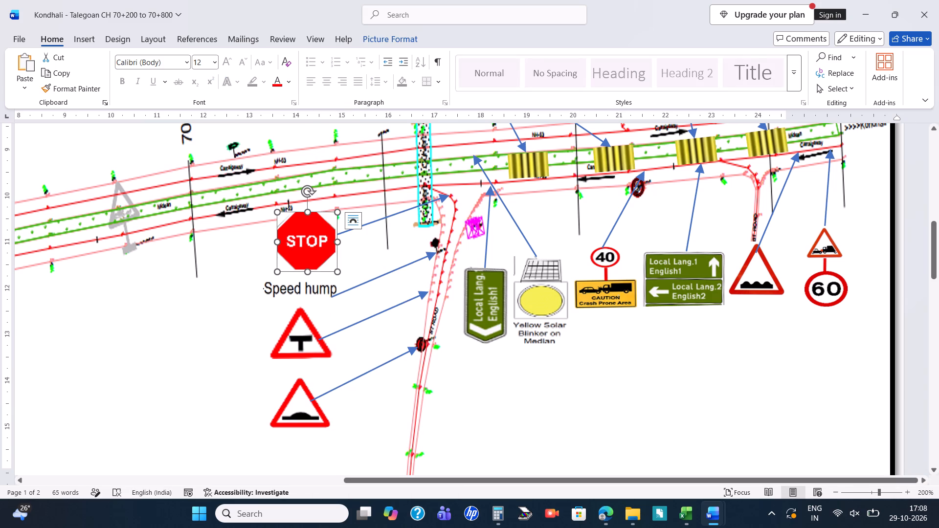
pyautogui.rightClick(299, 295)
pyautogui.click(355, 336)
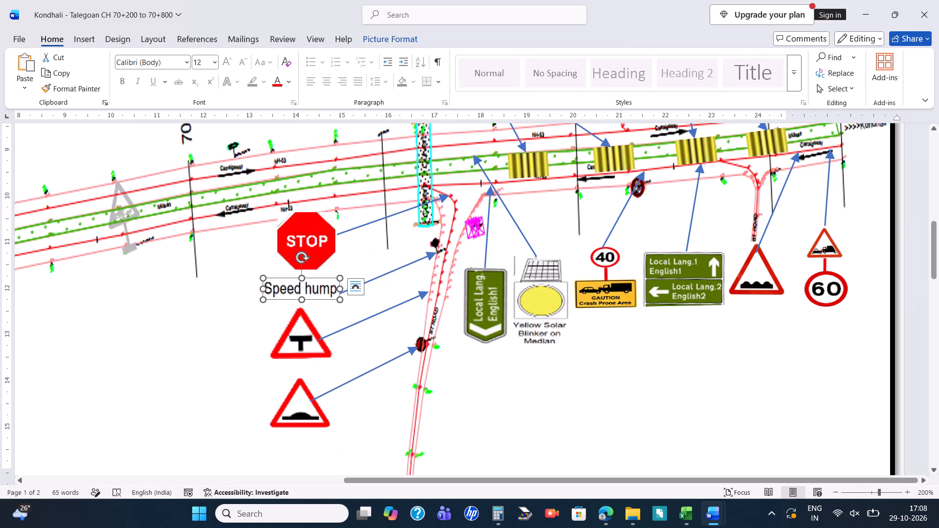
pyautogui.click(304, 342)
pyautogui.rightClick(304, 342)
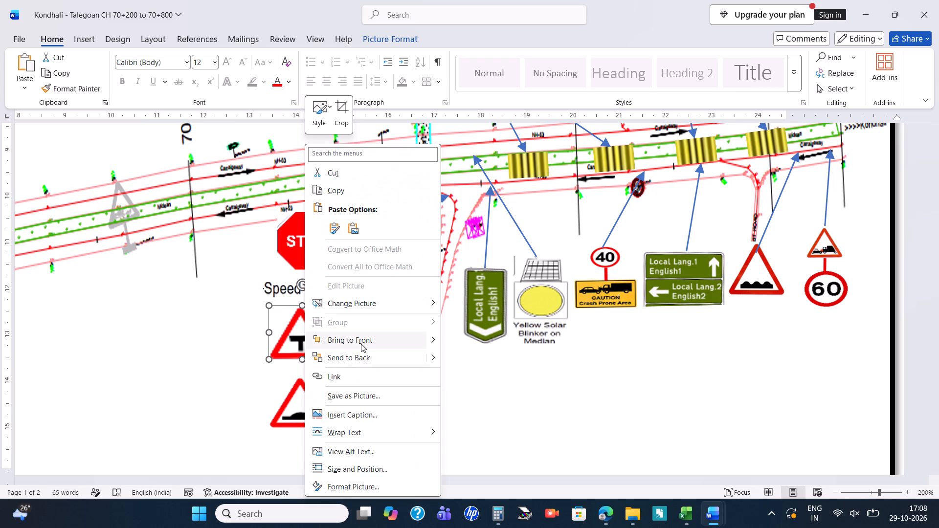
pyautogui.click(361, 344)
pyautogui.click(298, 403)
pyautogui.rightClick(298, 403)
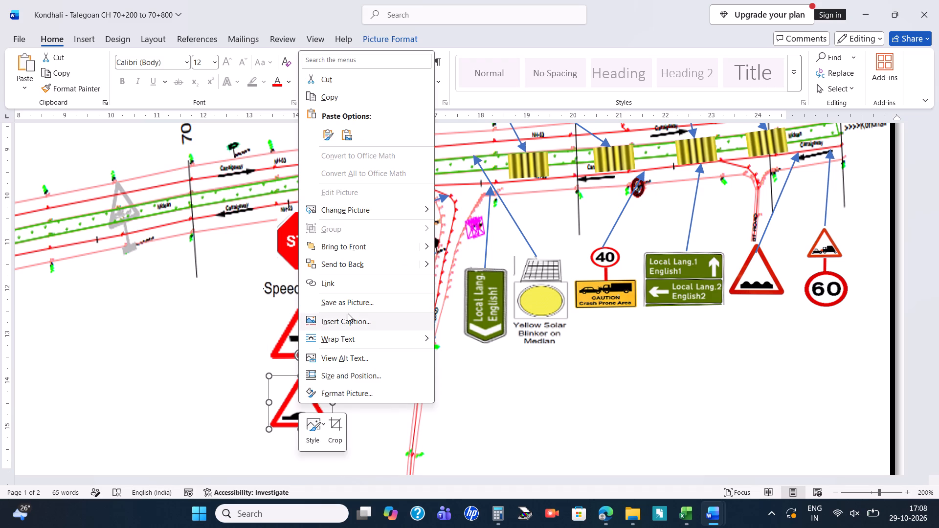
pyautogui.click(345, 249)
pyautogui.click(512, 393)
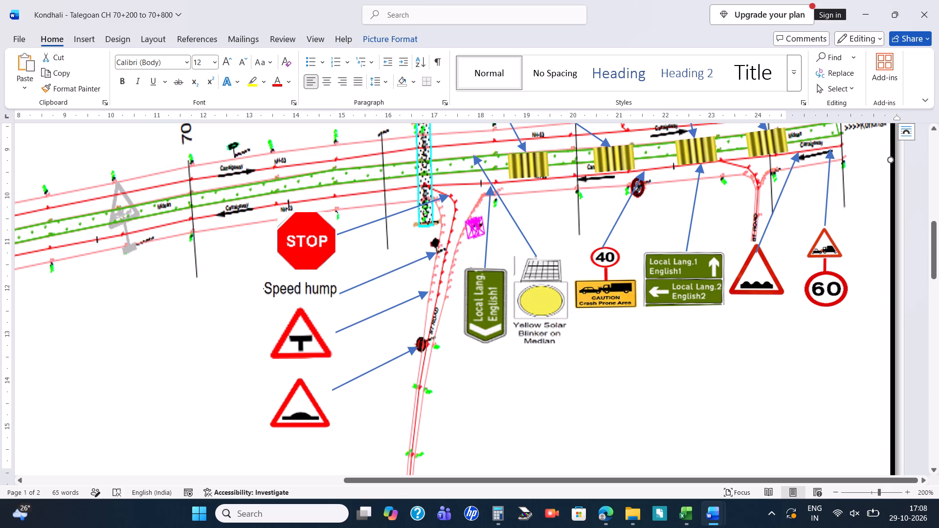
# Compare page 1's signs, leaders and dimensions with the annotated reference plan on page 2.
pyautogui.scroll(2, 676, 326)
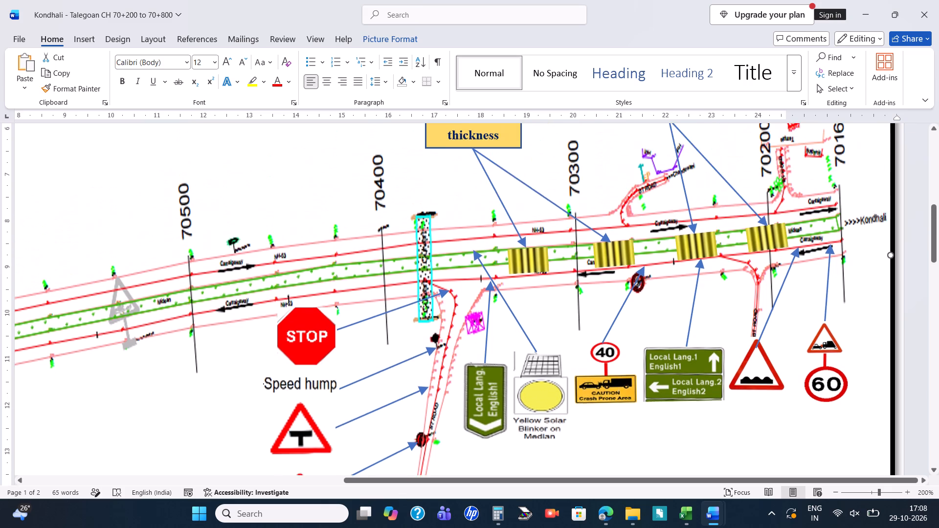
pyautogui.scroll(3, 666, 332)
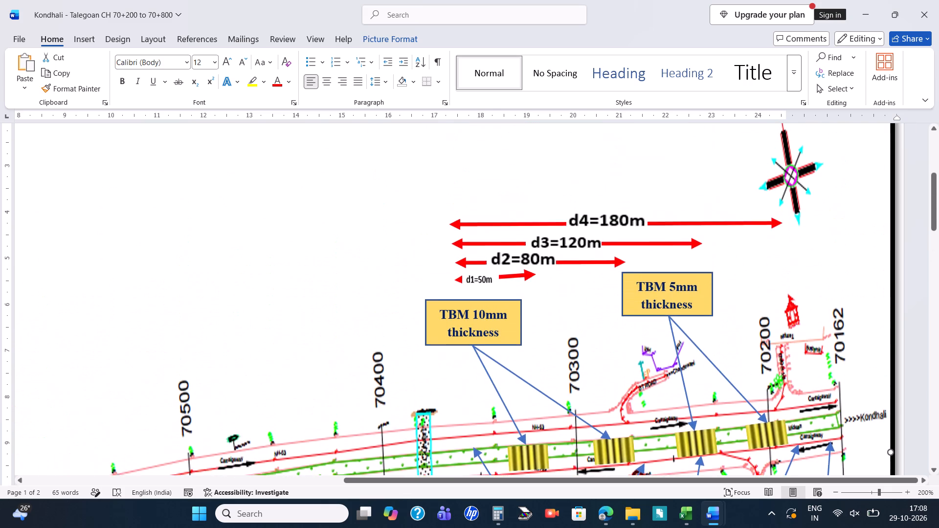
pyautogui.scroll(-1, 561, 397)
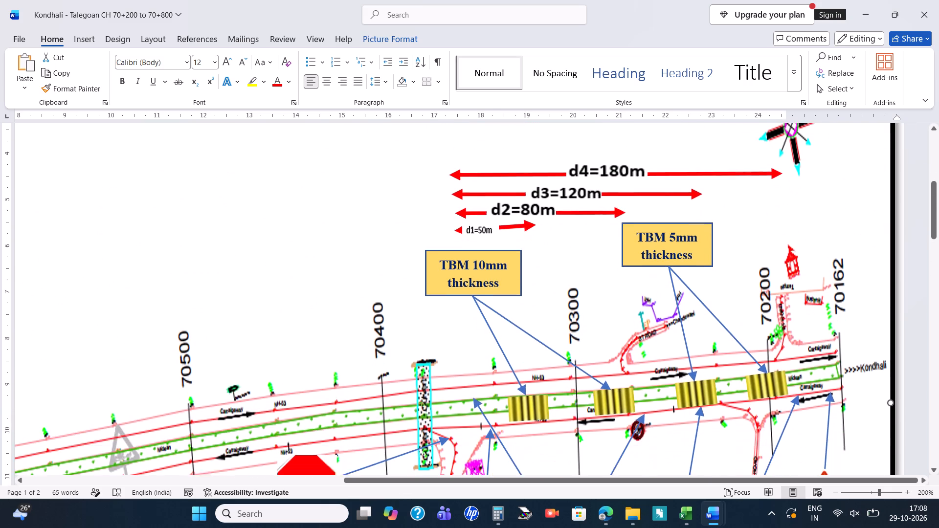
pyautogui.scroll(-15, 670, 312)
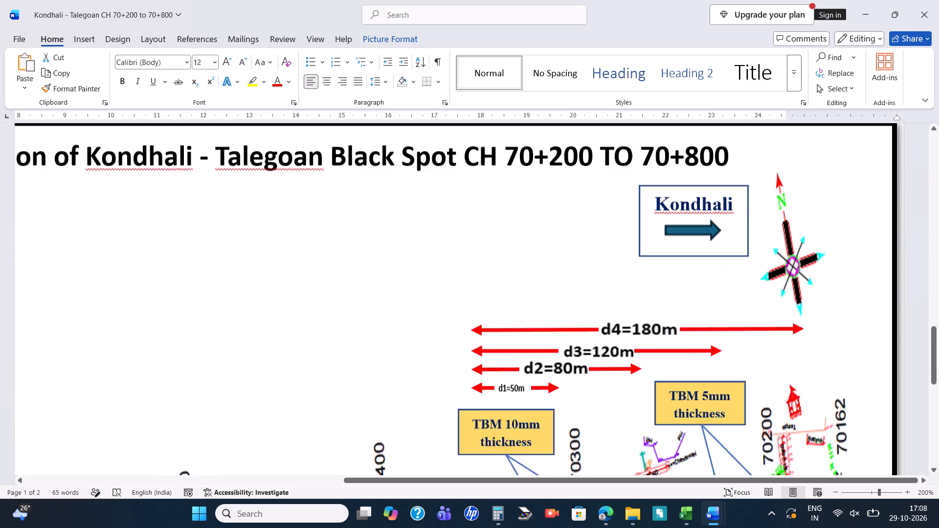
pyautogui.scroll(-5, 670, 312)
pyautogui.scroll(3, 670, 312)
pyautogui.scroll(-2, 670, 312)
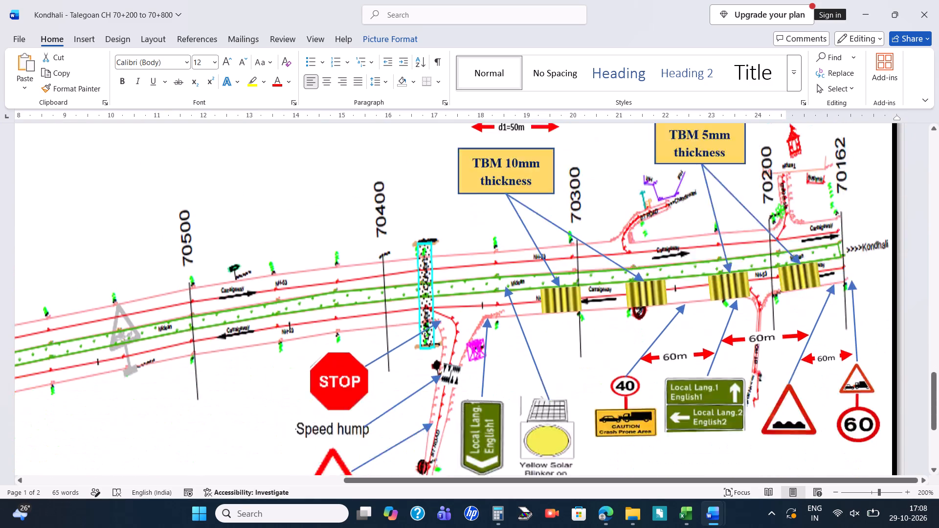
pyautogui.scroll(-7, 670, 312)
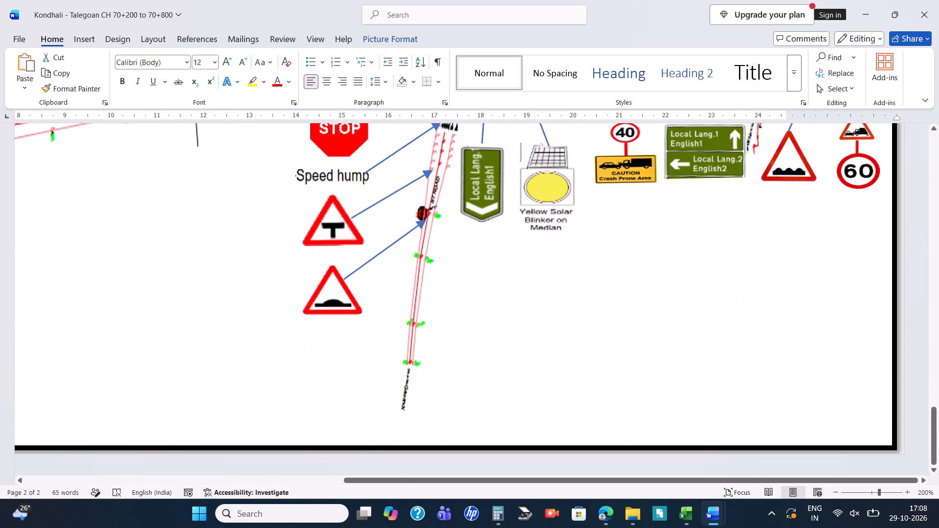
pyautogui.scroll(18, 670, 312)
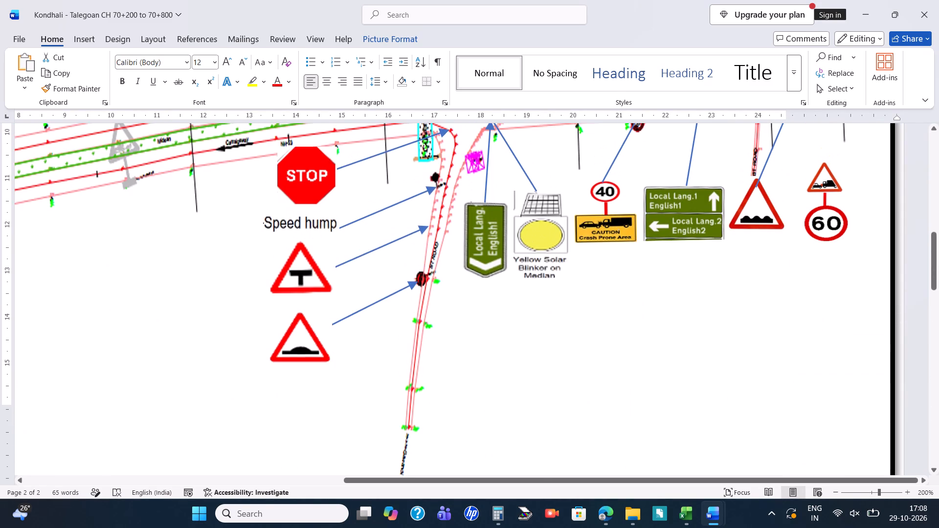
# Send the STOP sign behind its leader and place the leader's start at the middle of the sign's edge facing the BT road.
pyautogui.click(319, 273)
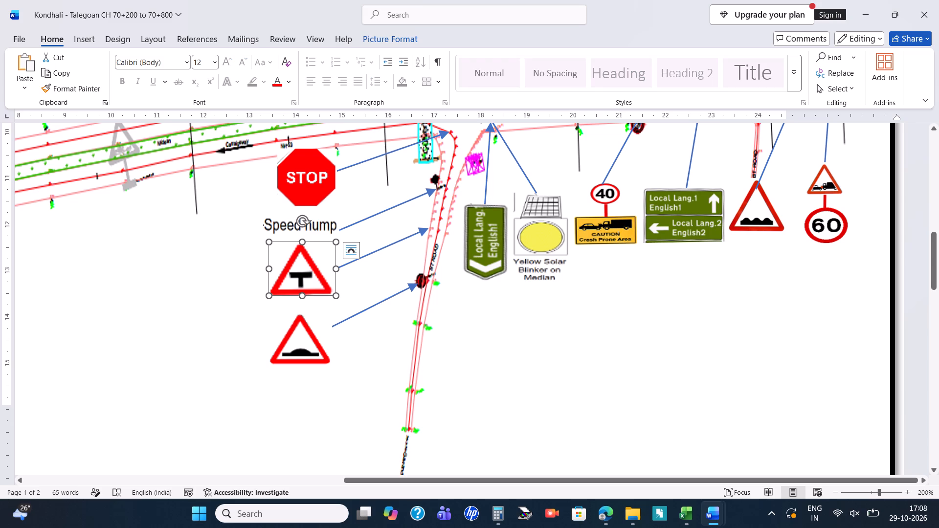
pyautogui.click(295, 177)
pyautogui.rightClick(295, 177)
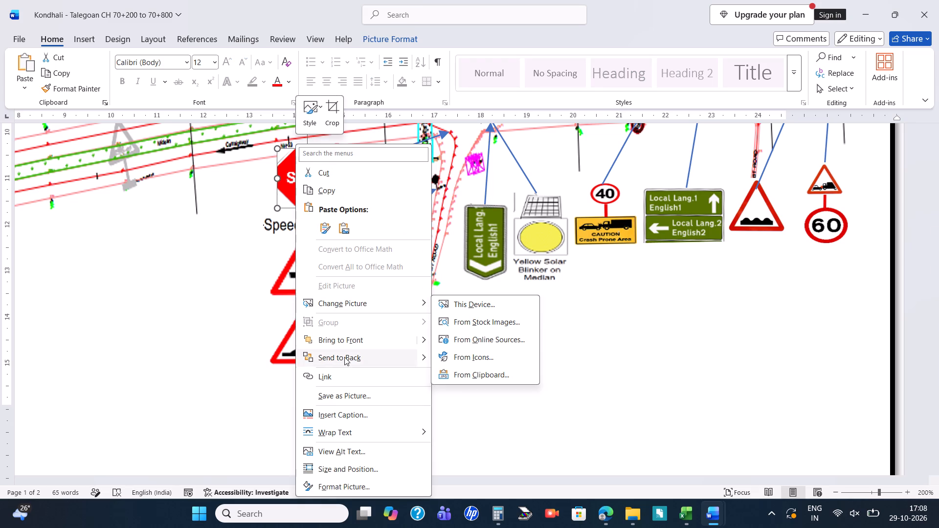
pyautogui.click(344, 357)
pyautogui.click(362, 162)
pyautogui.click(373, 159)
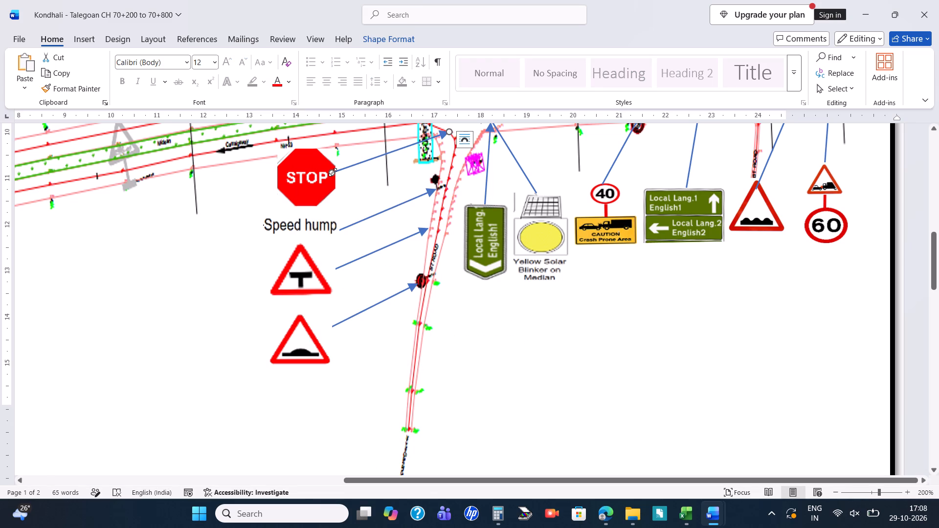
pyautogui.moveTo(333, 172); pyautogui.dragTo(337, 179)
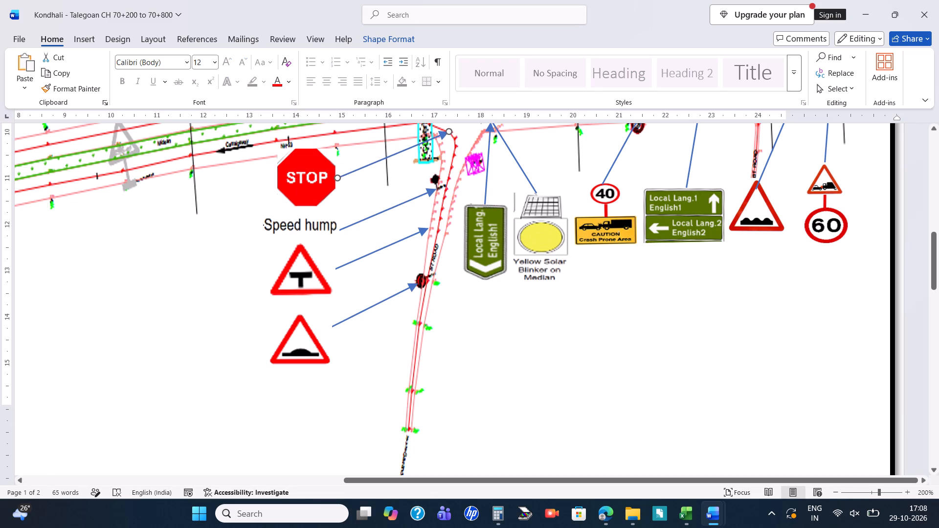
pyautogui.moveTo(337, 179); pyautogui.dragTo(335, 177)
# Raise the start of the Speed hump leader so it lines up with the label's text.
pyautogui.click(372, 211)
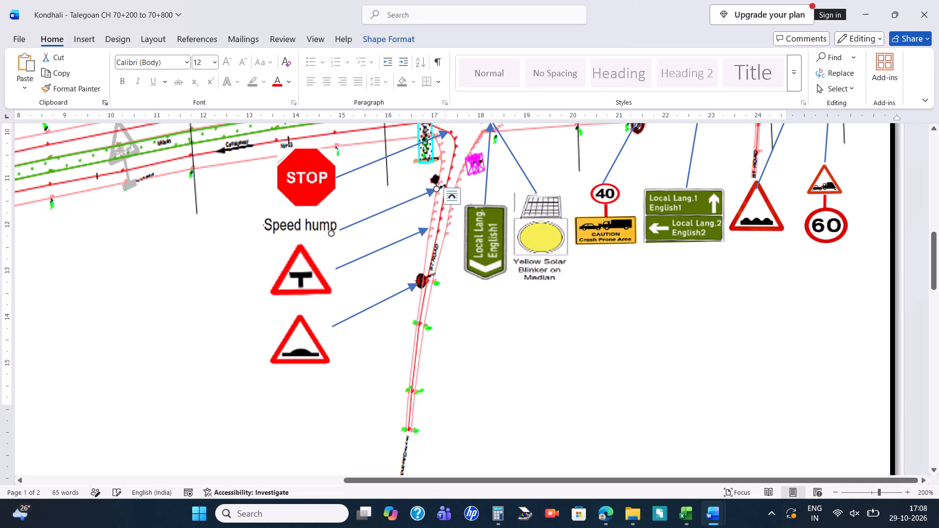
pyautogui.moveTo(333, 233); pyautogui.dragTo(330, 226)
pyautogui.click(364, 206)
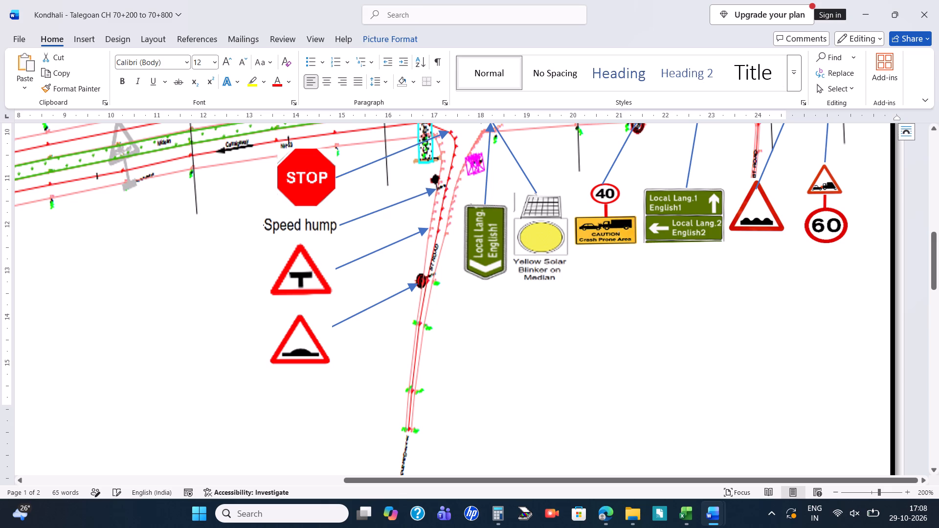
# Send the T-junction sign behind its leader and raise the leader's start onto the triangle's sloping edge.
pyautogui.click(324, 275)
pyautogui.rightClick(324, 275)
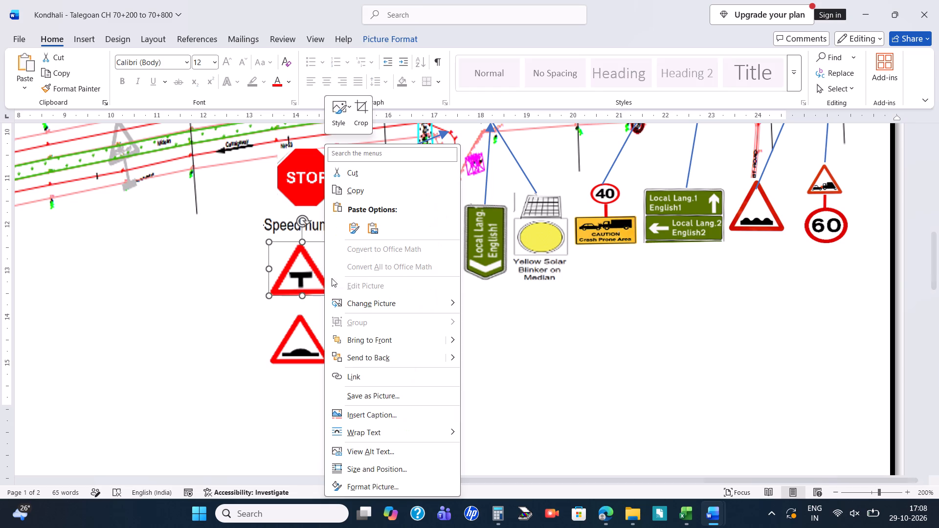
pyautogui.click(371, 341)
pyautogui.rightClick(321, 279)
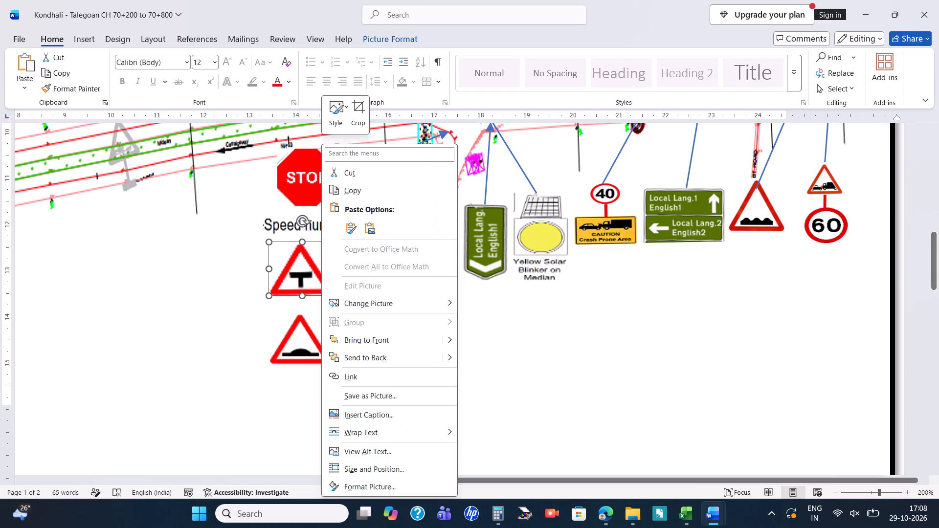
pyautogui.click(356, 353)
pyautogui.click(351, 264)
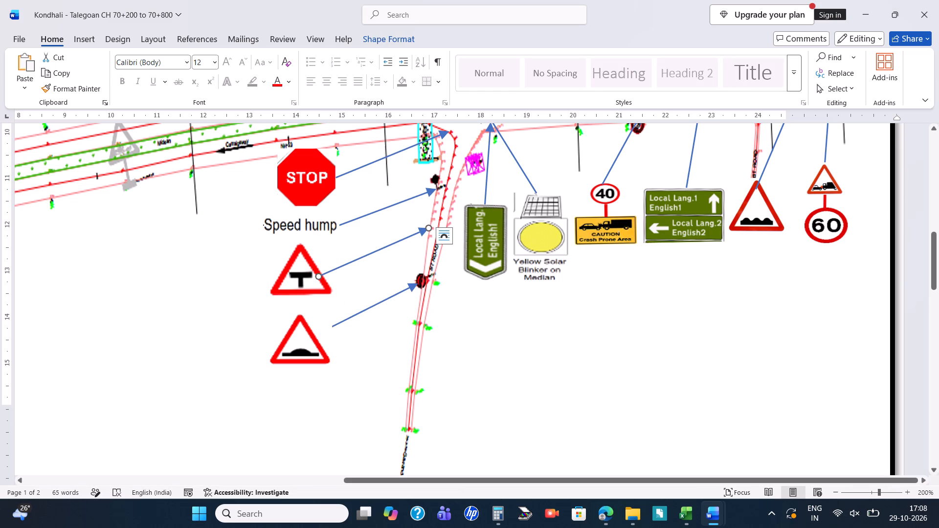
pyautogui.click(317, 273)
pyautogui.moveTo(320, 274); pyautogui.dragTo(317, 266)
pyautogui.click(355, 279)
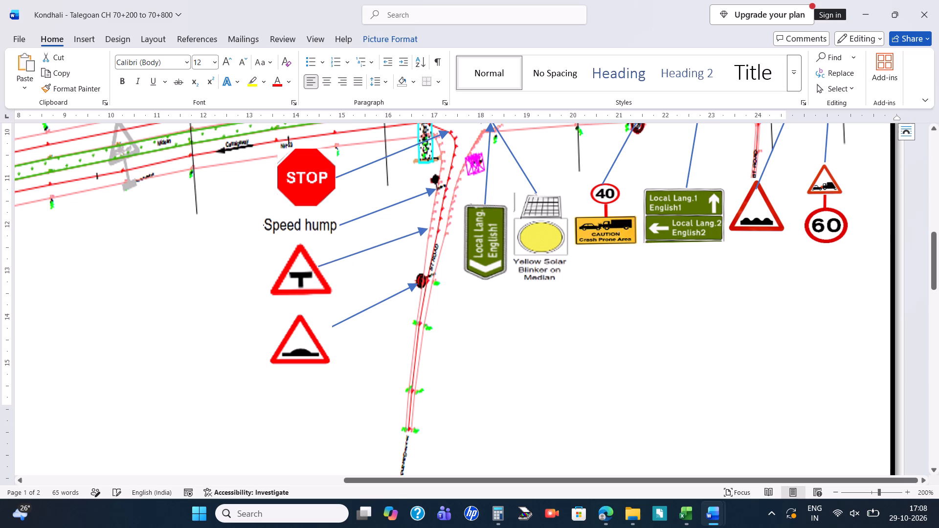
# Send the hump warning sign behind its leader, move it closer to the T-junction sign, and place the leader's start on the triangle's edge.
pyautogui.click(315, 340)
pyautogui.rightClick(315, 340)
pyautogui.click(367, 350)
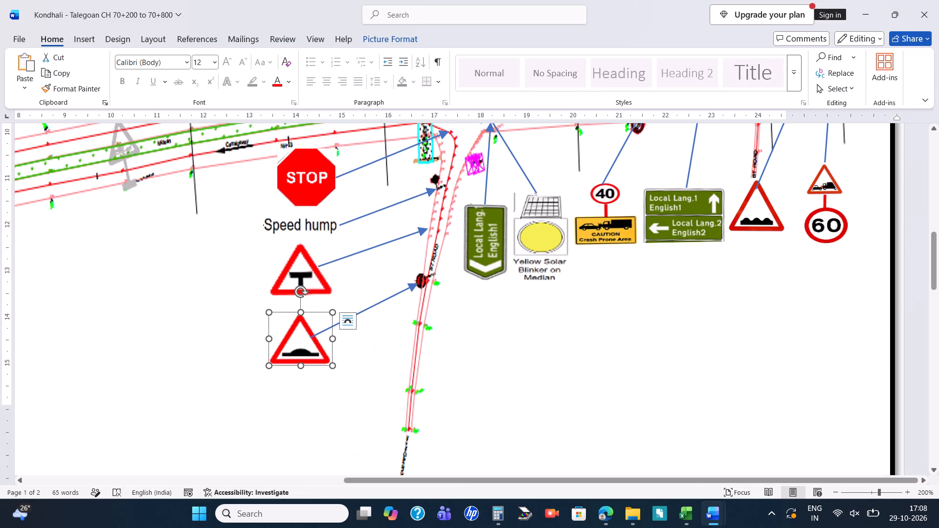
pyautogui.click(360, 310)
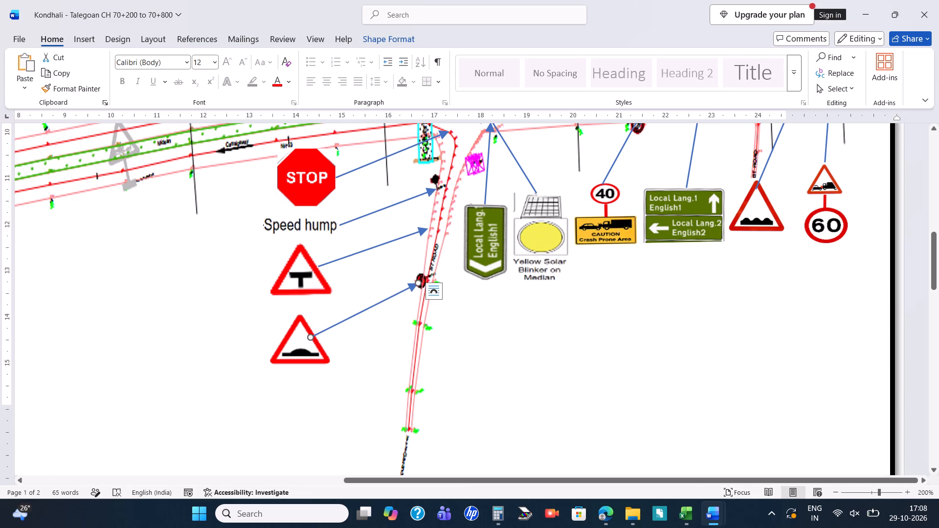
pyautogui.moveTo(300, 330); pyautogui.dragTo(296, 321)
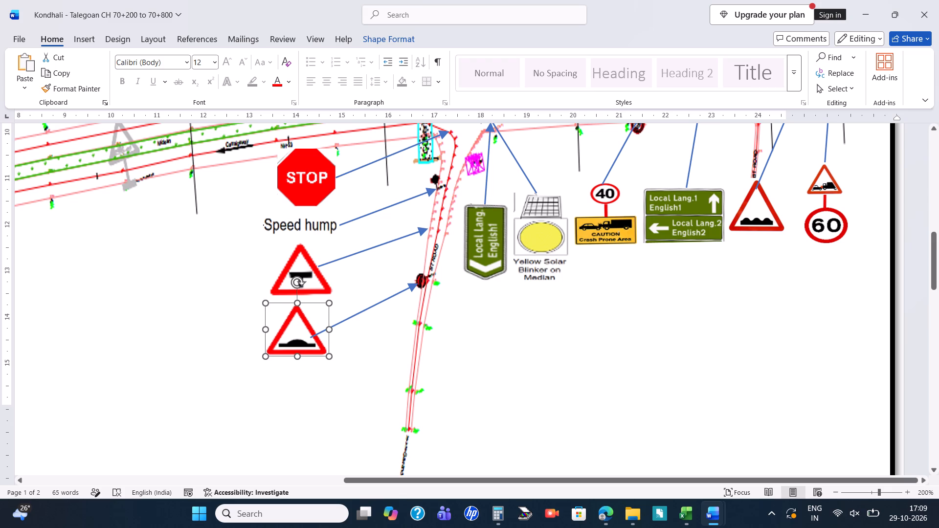
pyautogui.moveTo(296, 321); pyautogui.dragTo(299, 322)
pyautogui.click(318, 331)
pyautogui.moveTo(311, 338); pyautogui.dragTo(316, 332)
pyautogui.click(363, 300)
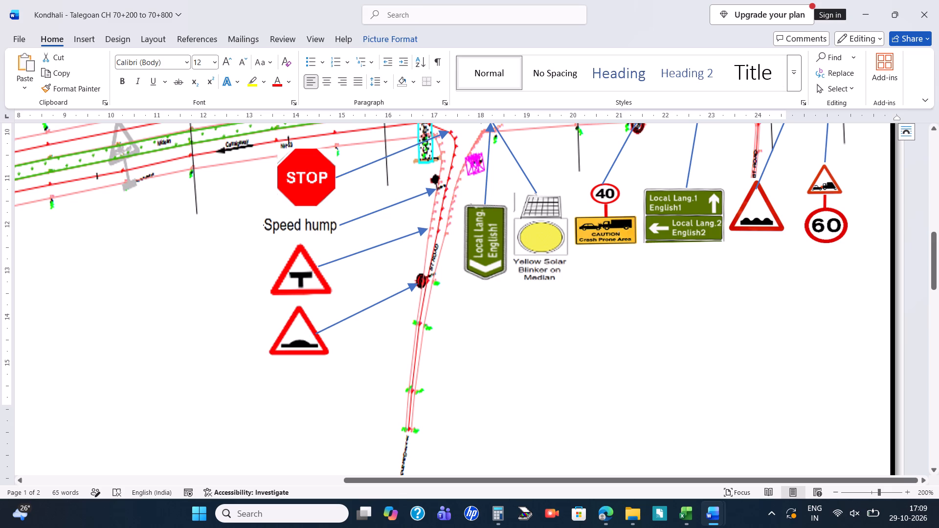
# Slide the start of the T-junction leader slightly lower along the triangle's sloping edge.
pyautogui.click(323, 262)
pyautogui.moveTo(316, 269); pyautogui.dragTo(321, 275)
pyautogui.click(372, 234)
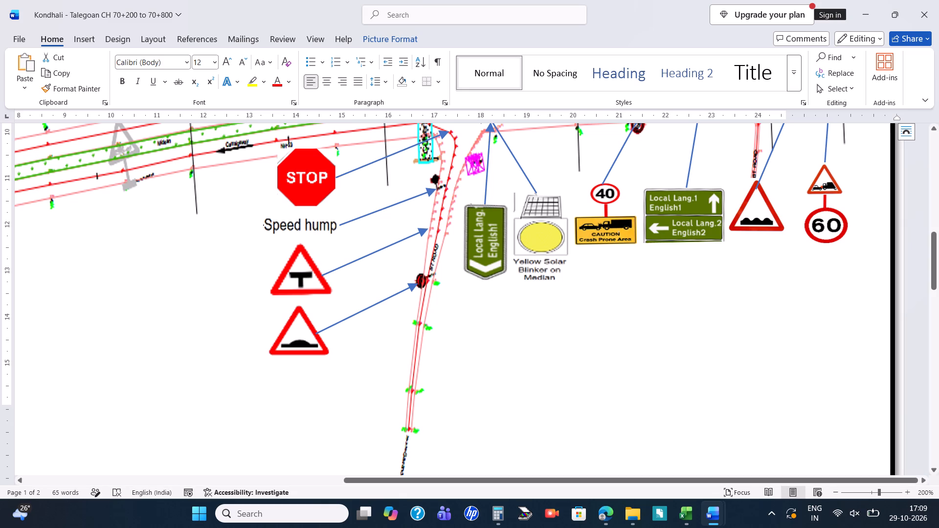
# Examine page 1's STOP sign, Speed hump label and their leaders at close range.
pyautogui.keyDown('ctrl'); pyautogui.scroll(20, 274, 228); pyautogui.keyUp('ctrl')
pyautogui.keyDown('ctrl'); pyautogui.scroll(2, 274, 228); pyautogui.keyUp('ctrl')
pyautogui.scroll(1, 209, 286)
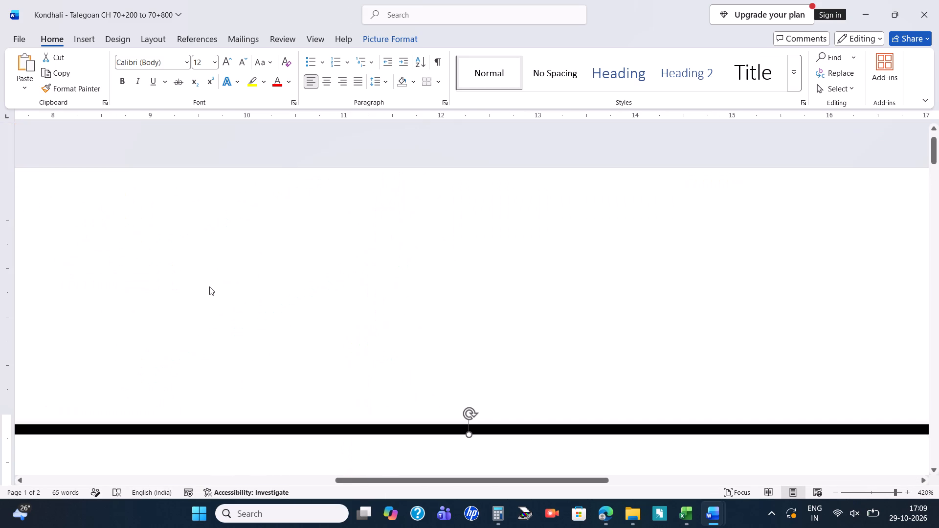
pyautogui.scroll(3, 209, 286)
pyautogui.scroll(-11, 209, 286)
pyautogui.scroll(1, 686, 395)
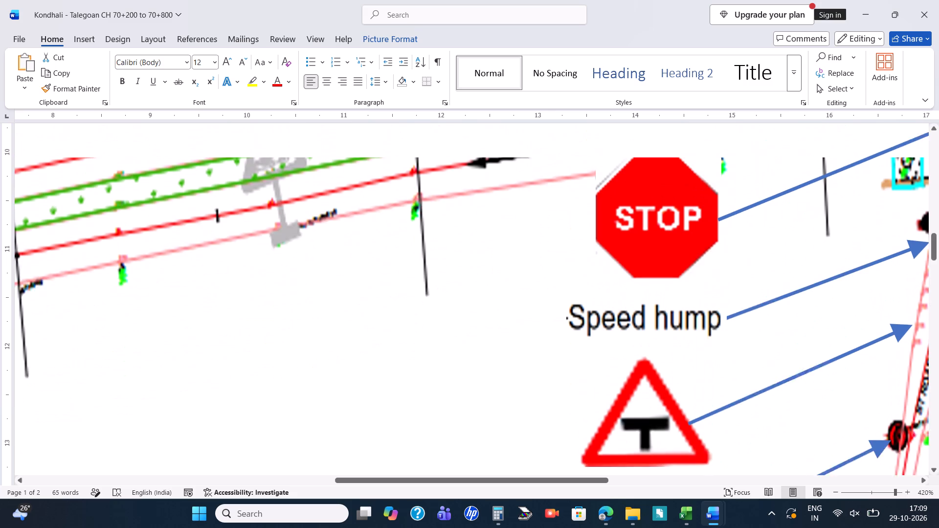
pyautogui.moveTo(603, 480); pyautogui.dragTo(646, 486)
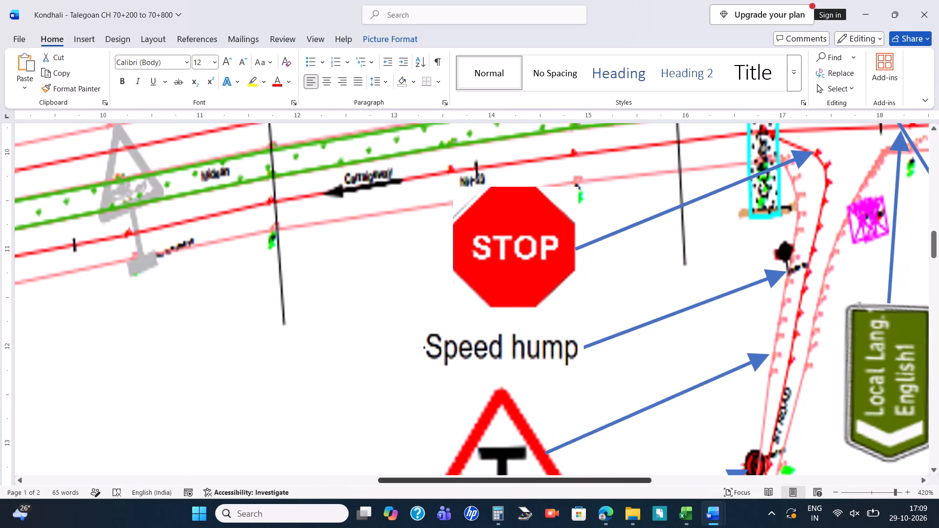
pyautogui.keyDown('ctrl'); pyautogui.scroll(15, 612, 390); pyautogui.keyUp('ctrl')
pyautogui.scroll(-4, 637, 395)
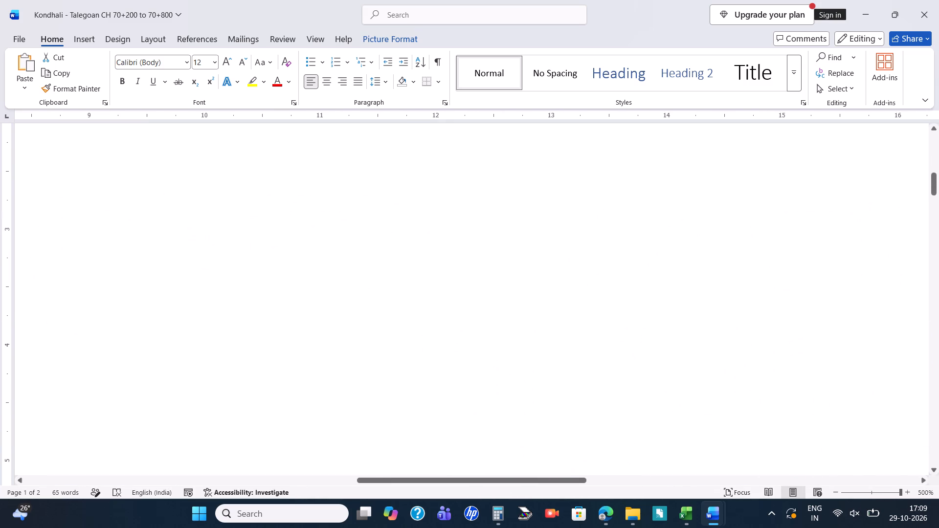
pyautogui.scroll(-7, 637, 395)
pyautogui.scroll(1, 637, 395)
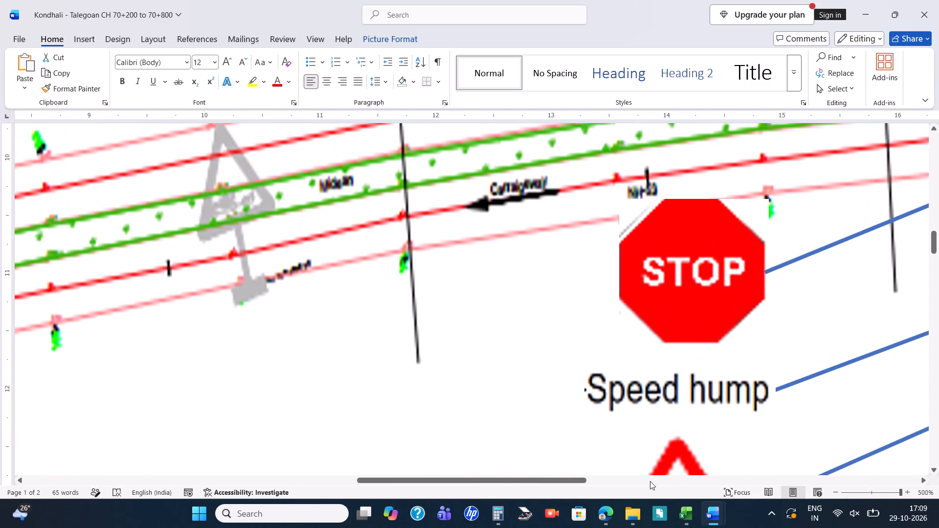
pyautogui.moveTo(560, 479); pyautogui.dragTo(641, 470)
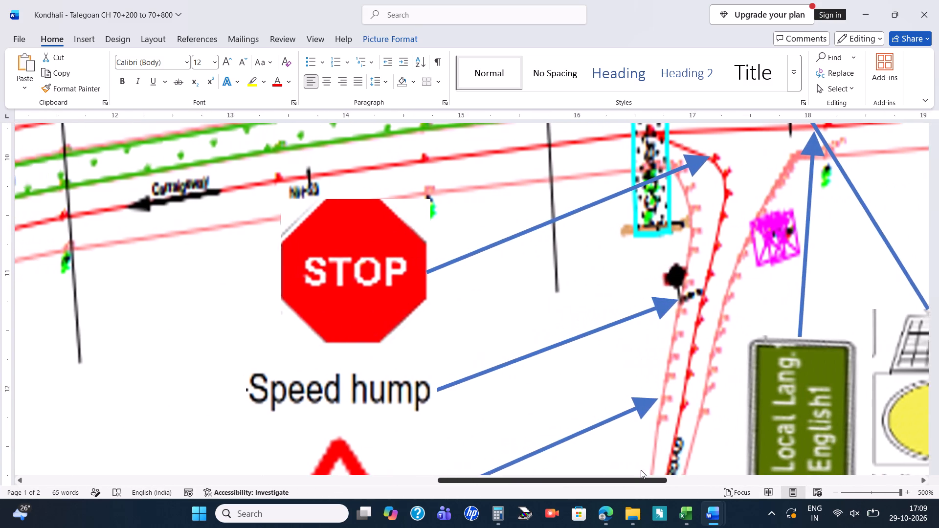
pyautogui.moveTo(641, 470); pyautogui.dragTo(624, 469)
pyautogui.scroll(1, 477, 275)
pyautogui.scroll(-1, 477, 295)
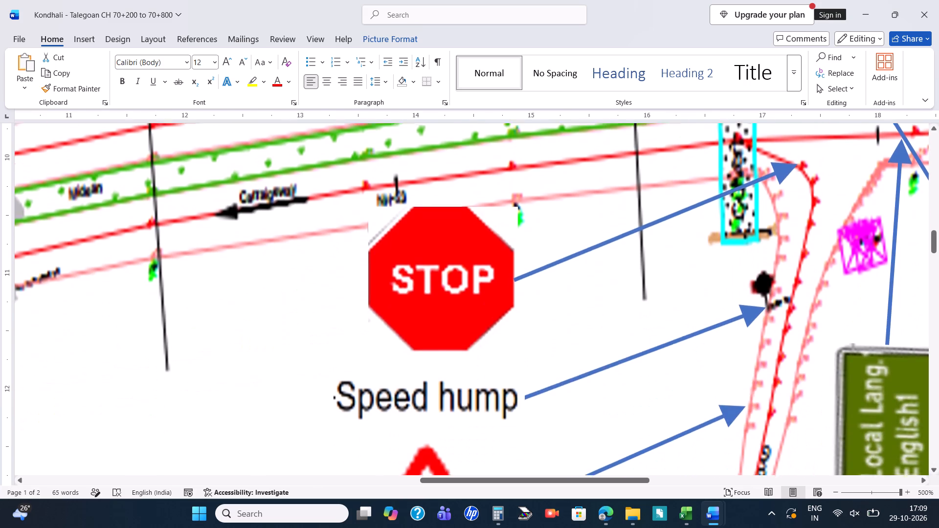
pyautogui.keyDown('ctrl'); pyautogui.scroll(3, 469, 293); pyautogui.keyUp('ctrl')
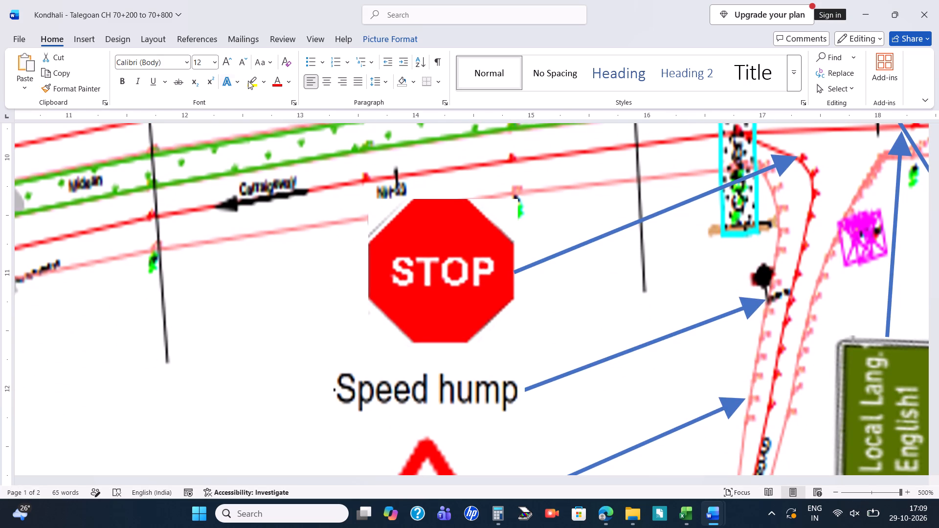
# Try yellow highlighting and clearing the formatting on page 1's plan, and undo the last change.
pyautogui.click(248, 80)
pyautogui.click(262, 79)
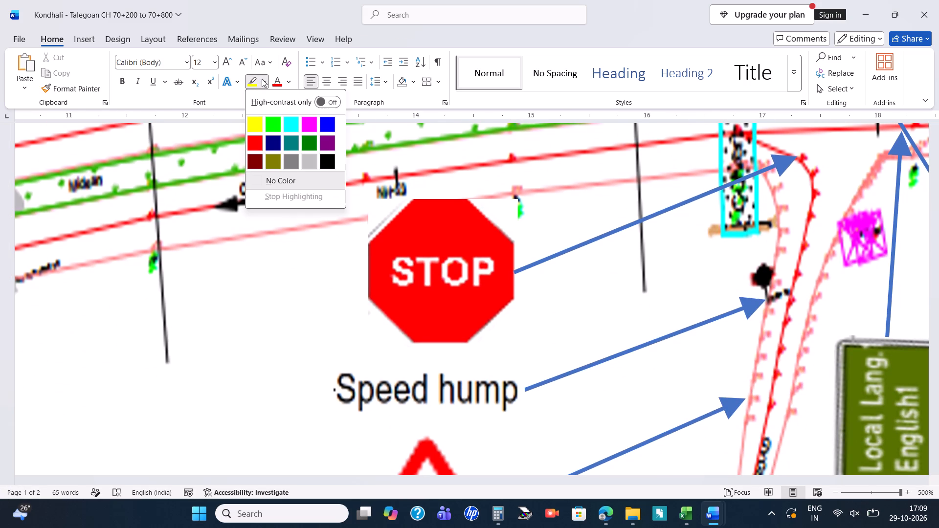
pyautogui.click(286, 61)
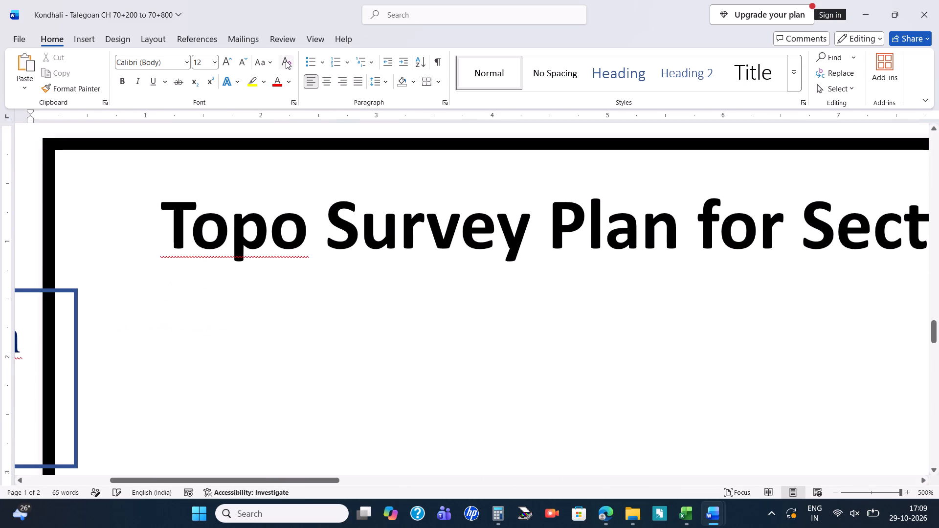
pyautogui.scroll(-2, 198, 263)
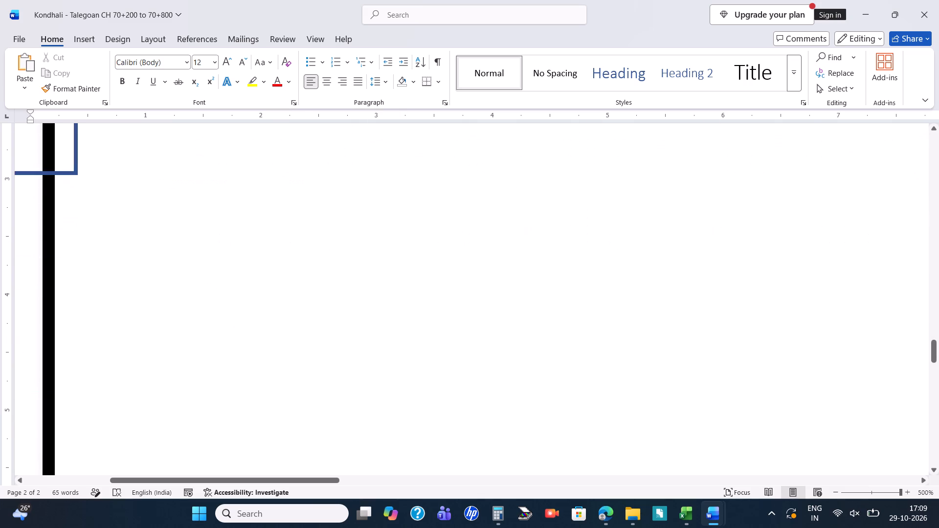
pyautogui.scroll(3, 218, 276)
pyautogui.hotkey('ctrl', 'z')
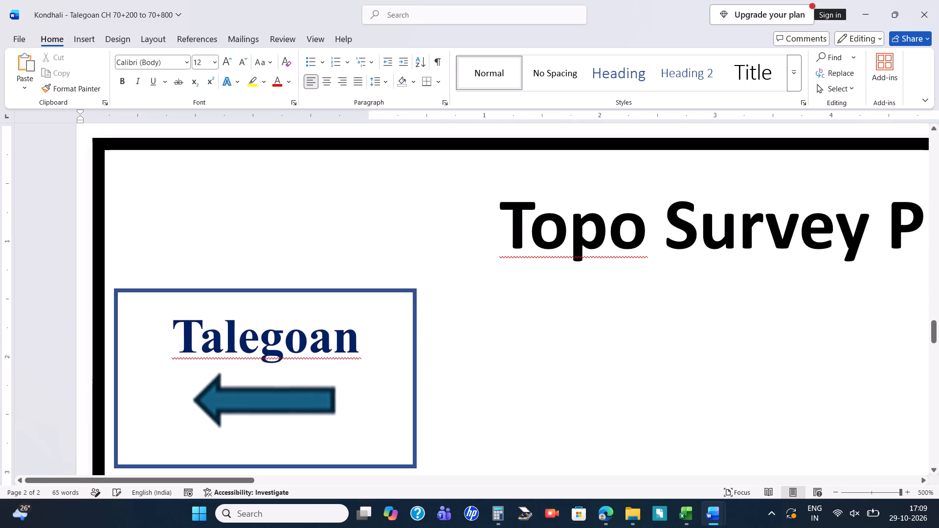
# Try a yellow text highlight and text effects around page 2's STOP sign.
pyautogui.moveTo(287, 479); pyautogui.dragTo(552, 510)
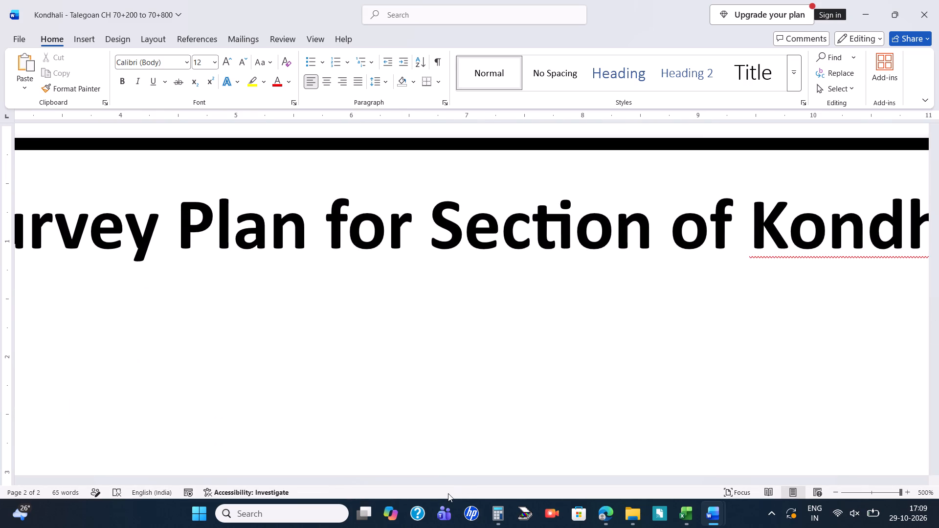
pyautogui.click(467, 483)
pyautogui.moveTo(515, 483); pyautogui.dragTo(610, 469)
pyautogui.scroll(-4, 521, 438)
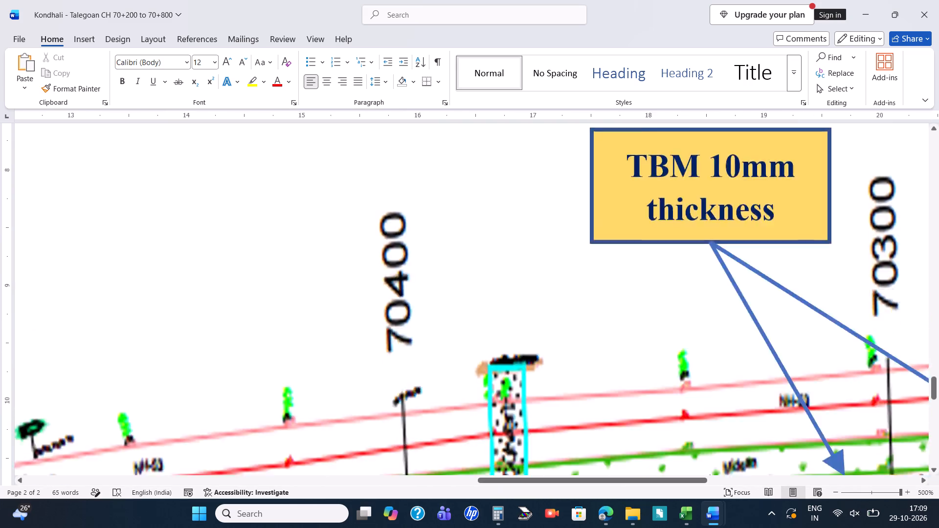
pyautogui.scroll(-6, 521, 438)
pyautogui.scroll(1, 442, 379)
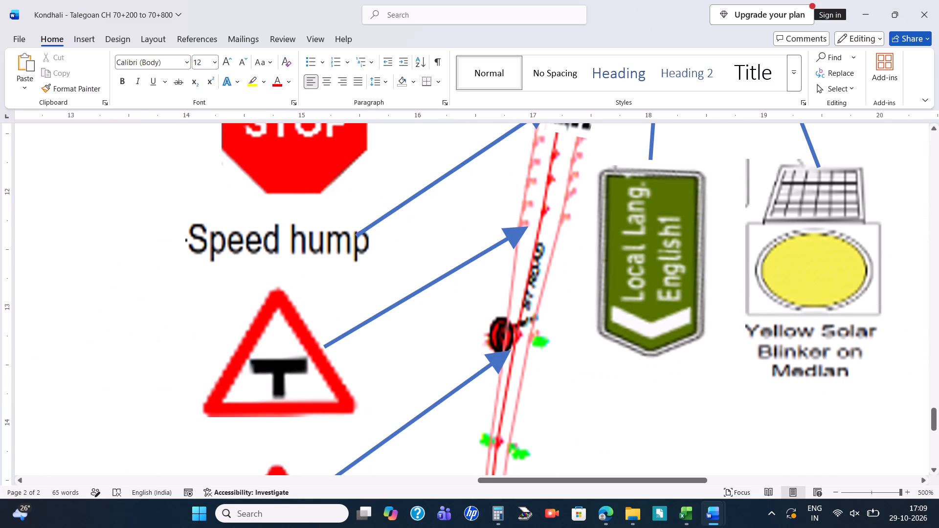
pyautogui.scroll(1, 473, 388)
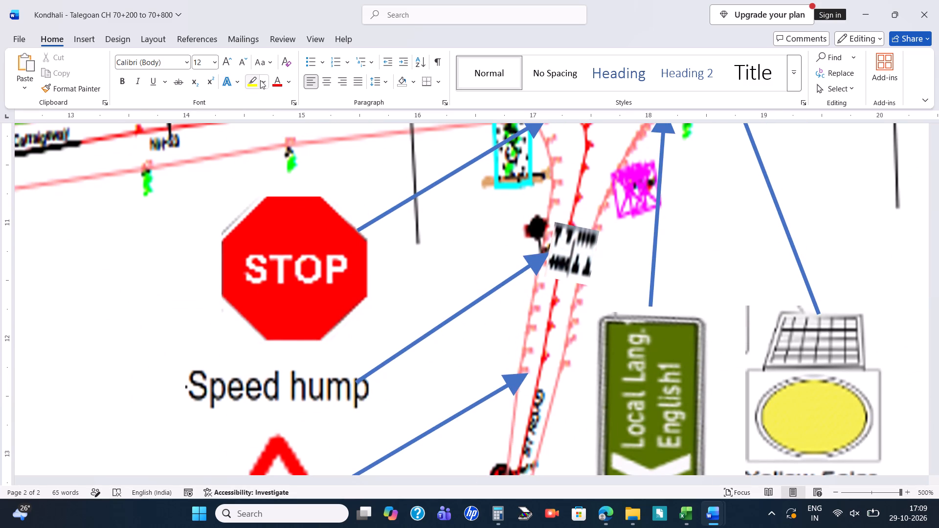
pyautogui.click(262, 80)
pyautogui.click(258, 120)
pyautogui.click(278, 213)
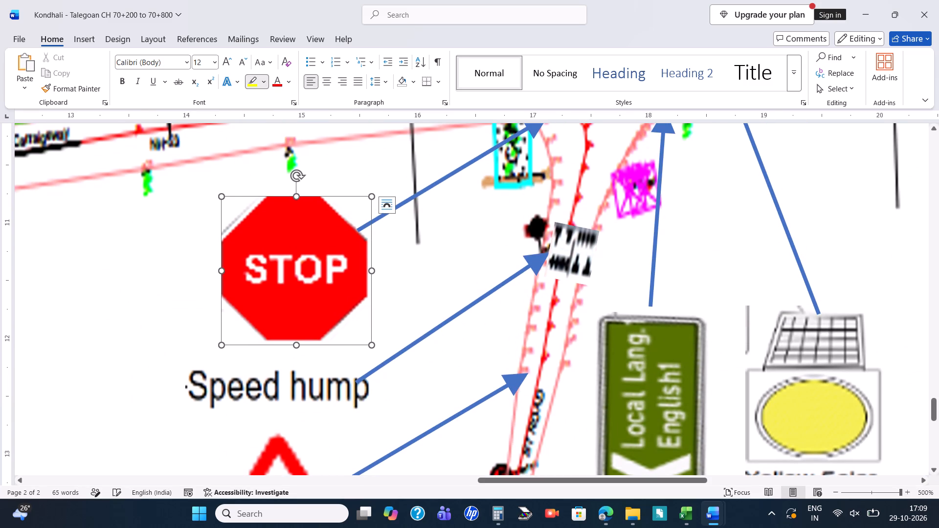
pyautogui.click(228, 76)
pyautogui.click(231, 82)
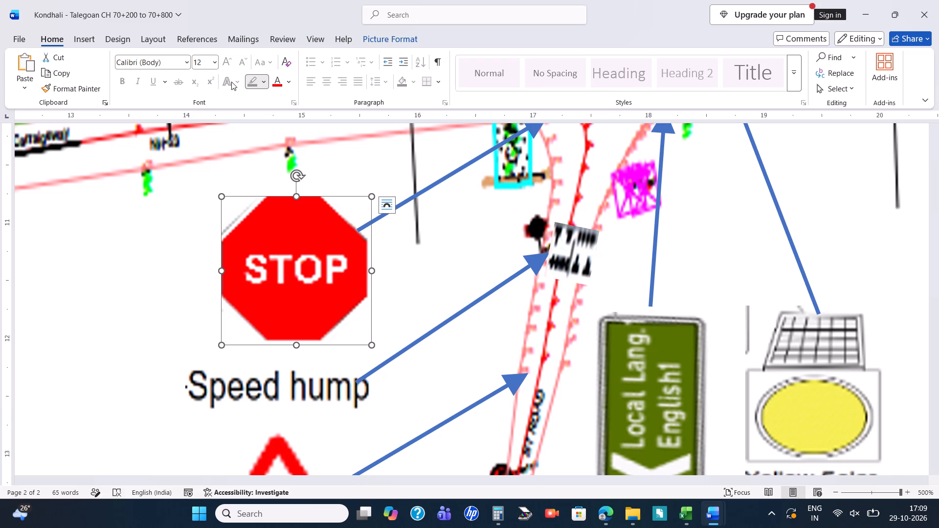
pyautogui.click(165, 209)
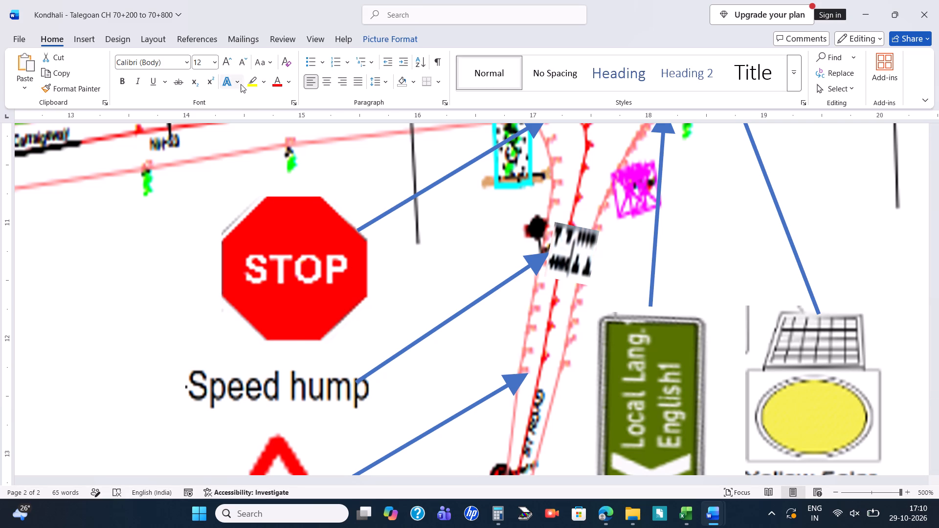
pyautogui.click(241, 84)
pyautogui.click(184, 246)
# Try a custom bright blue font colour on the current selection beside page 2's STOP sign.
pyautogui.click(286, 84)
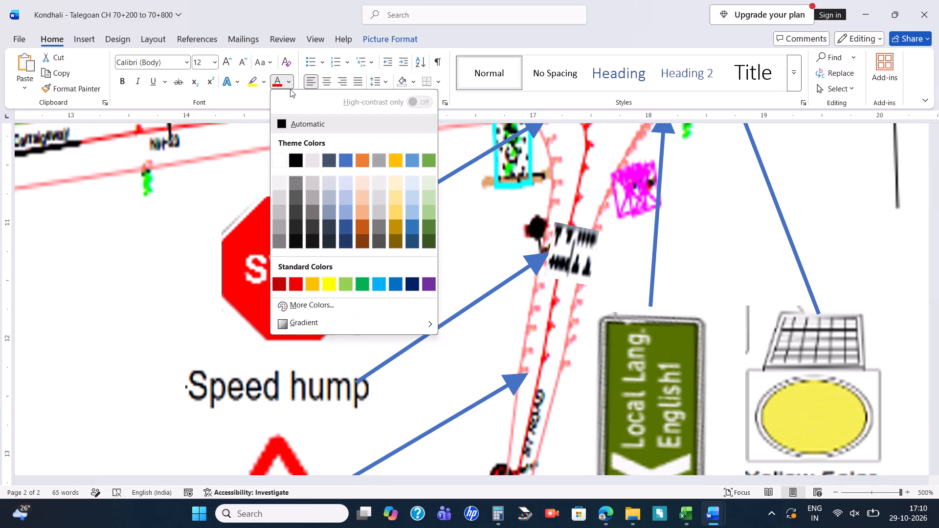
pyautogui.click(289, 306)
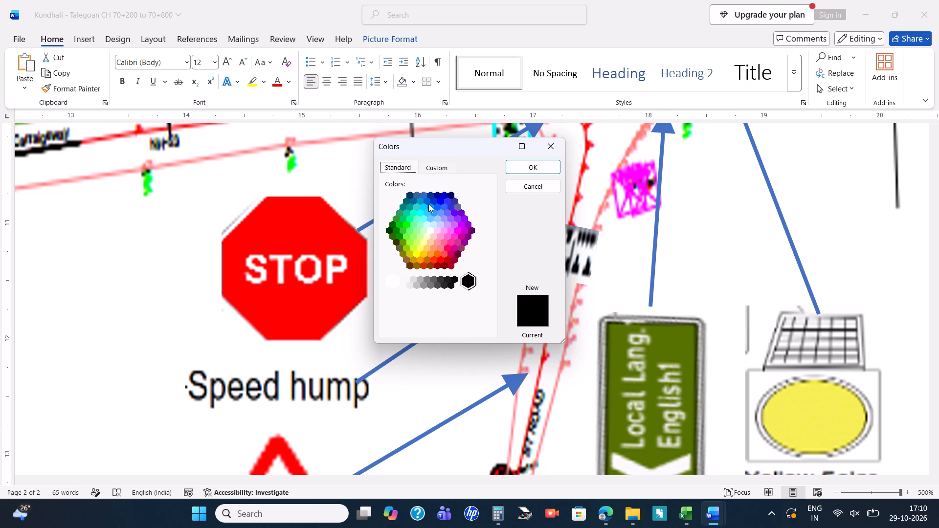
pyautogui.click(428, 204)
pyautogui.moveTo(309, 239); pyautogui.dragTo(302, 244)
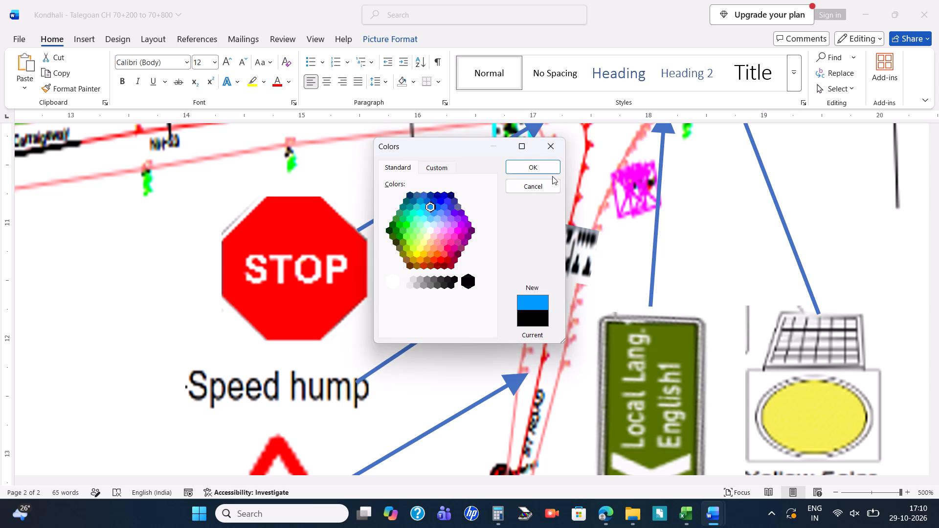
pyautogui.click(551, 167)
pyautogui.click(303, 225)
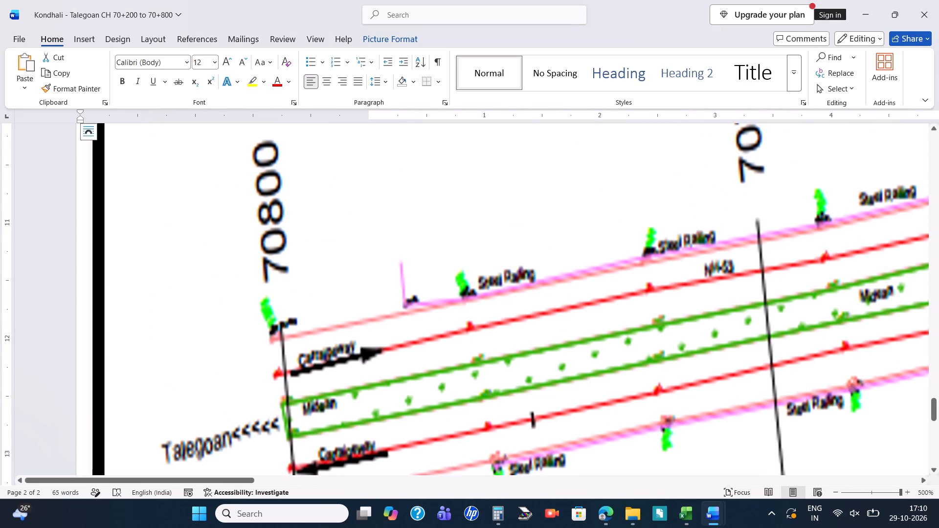
# Examine page 2's STOP sign and BT road junction, and review the whole annotated plan on page 1.
pyautogui.scroll(-4, 300, 318)
pyautogui.click(366, 477)
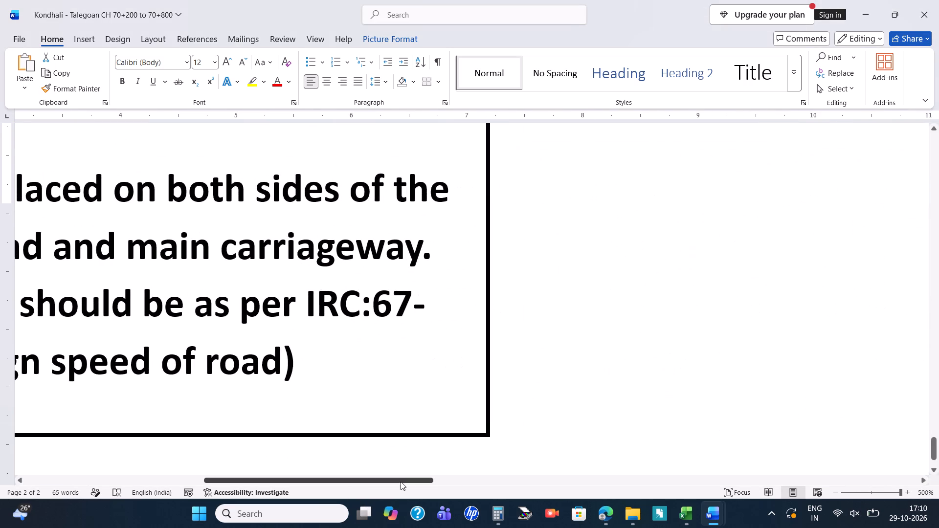
pyautogui.moveTo(402, 482); pyautogui.dragTo(536, 442)
pyautogui.scroll(6, 504, 394)
pyautogui.scroll(-1, 504, 394)
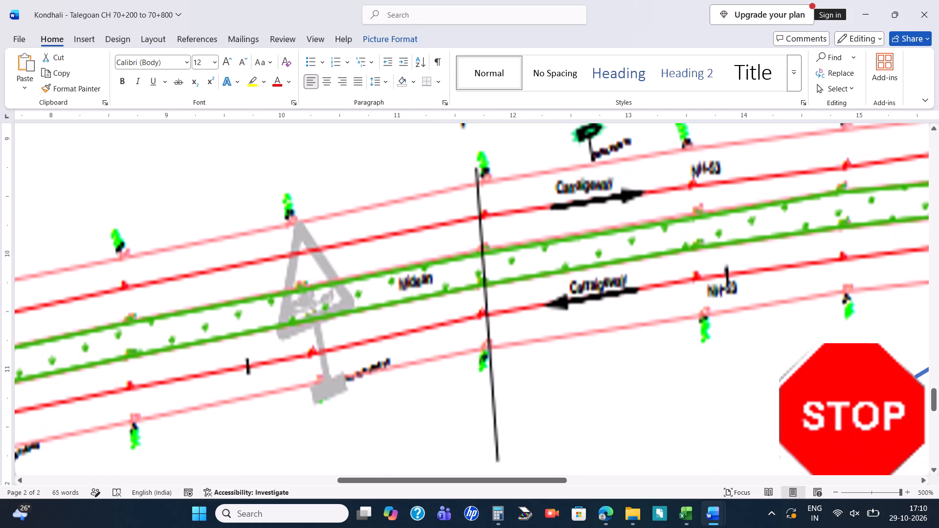
pyautogui.moveTo(534, 484); pyautogui.dragTo(653, 455)
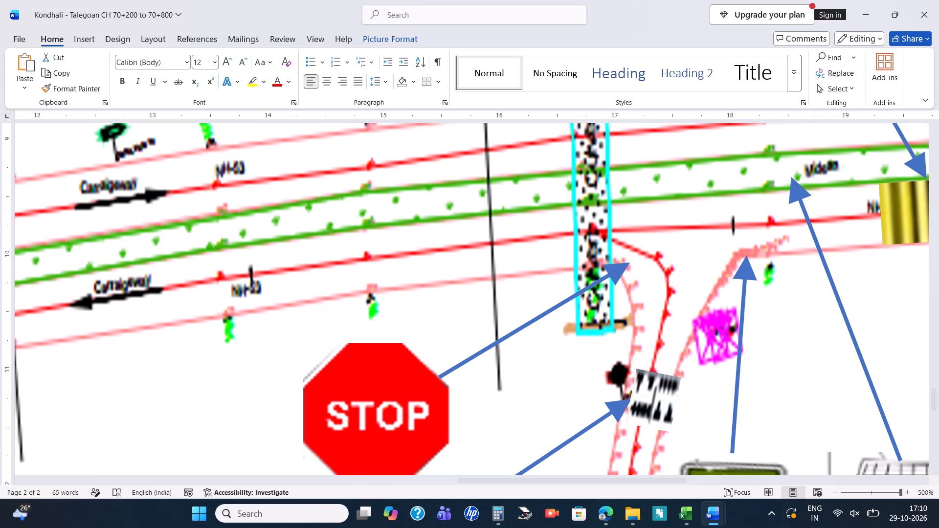
pyautogui.keyDown('ctrl'); pyautogui.scroll(-14, 435, 368); pyautogui.keyUp('ctrl')
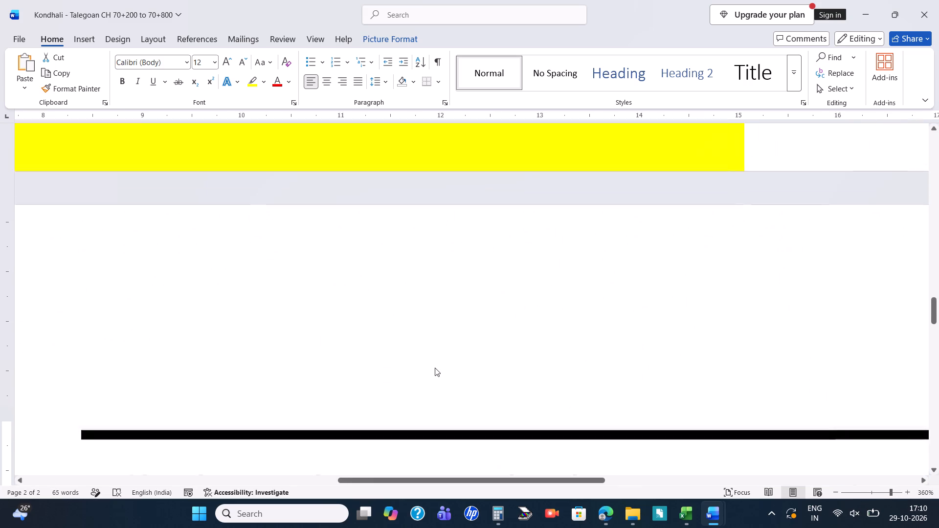
pyautogui.keyDown('ctrl'); pyautogui.scroll(-18, 435, 368); pyautogui.keyUp('ctrl')
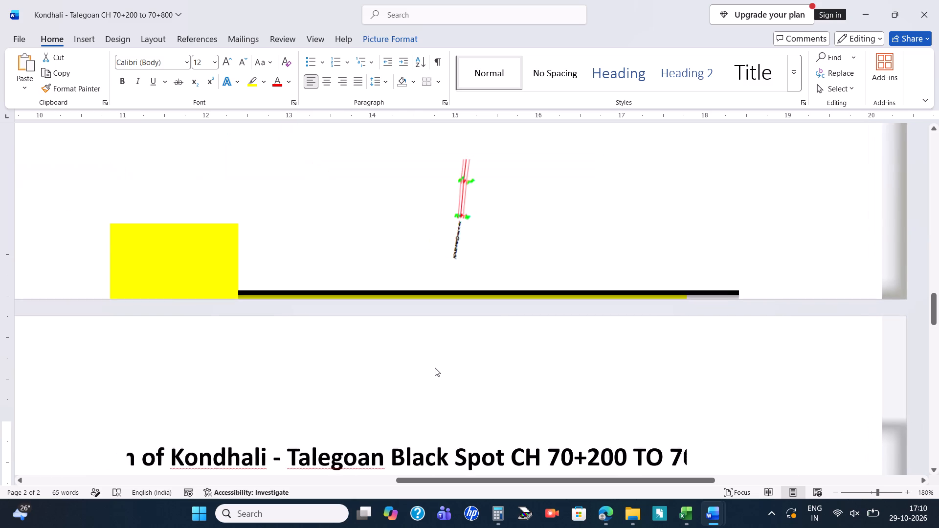
pyautogui.keyDown('ctrl'); pyautogui.scroll(-7, 435, 368); pyautogui.keyUp('ctrl')
pyautogui.scroll(1, 448, 293)
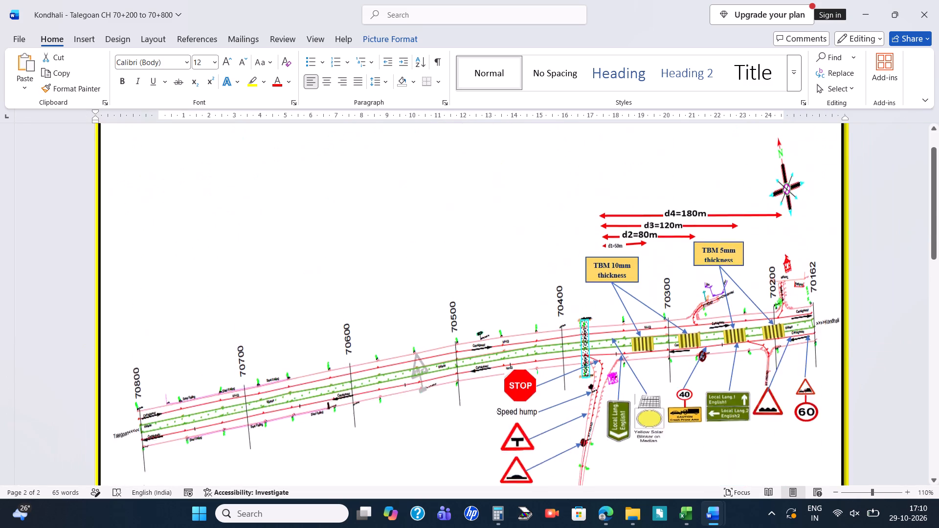
pyautogui.scroll(2, 448, 293)
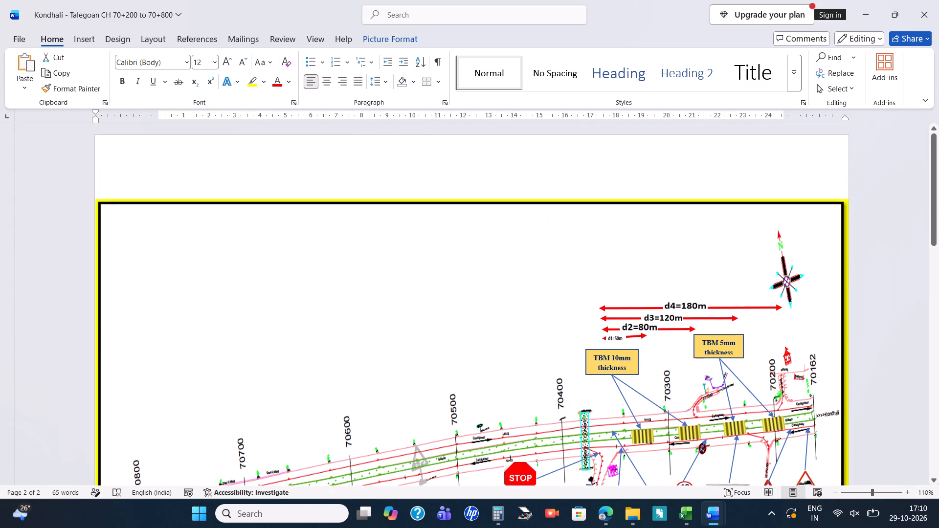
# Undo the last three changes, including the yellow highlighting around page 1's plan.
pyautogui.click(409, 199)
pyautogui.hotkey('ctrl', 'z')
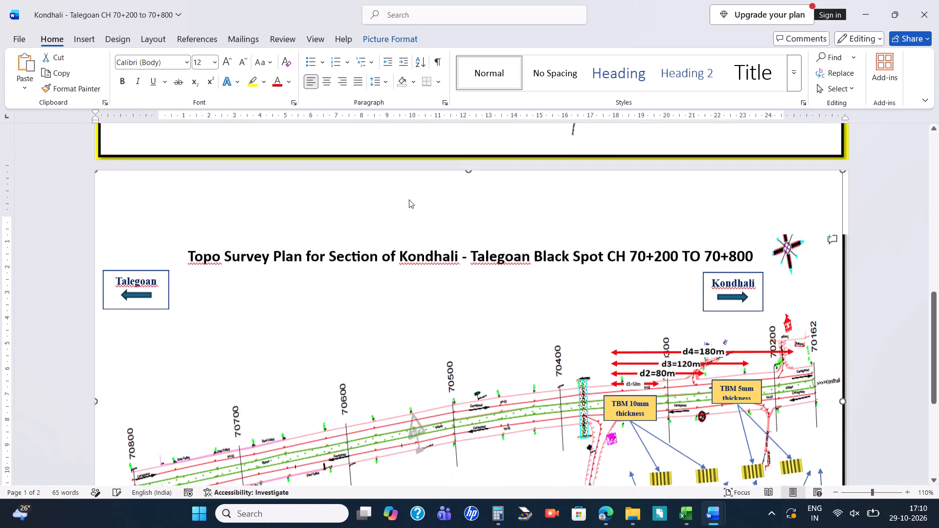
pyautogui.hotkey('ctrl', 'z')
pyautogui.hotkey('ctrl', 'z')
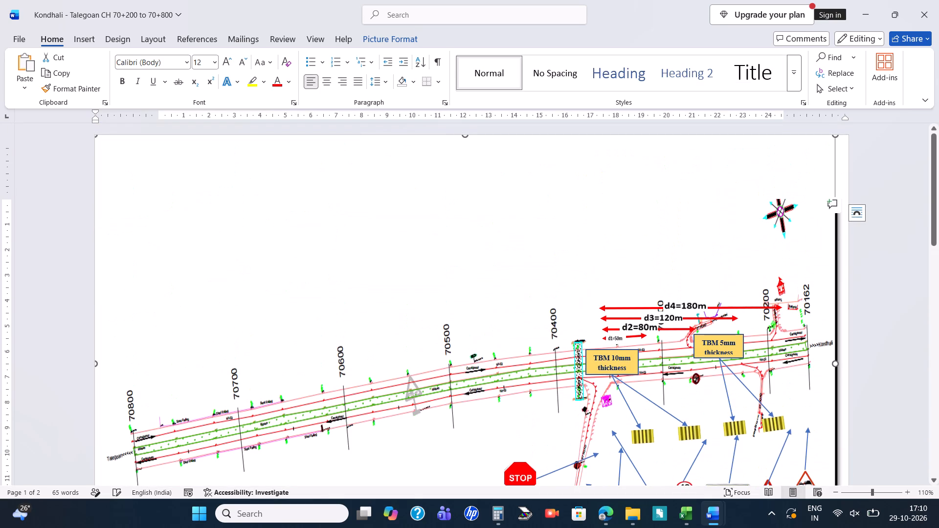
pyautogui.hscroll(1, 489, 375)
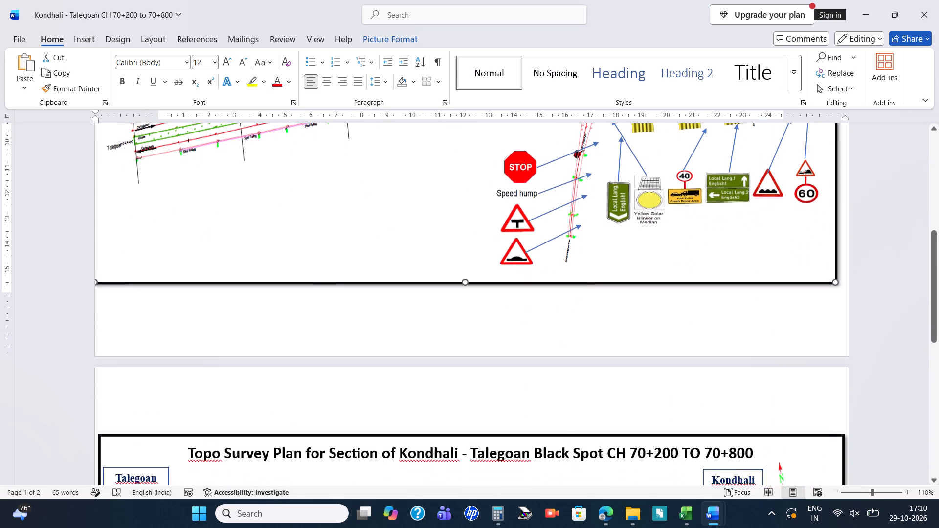
# Delete the red STOP sign beside the side road on page 1's plan.
pyautogui.hscroll(1, 489, 375)
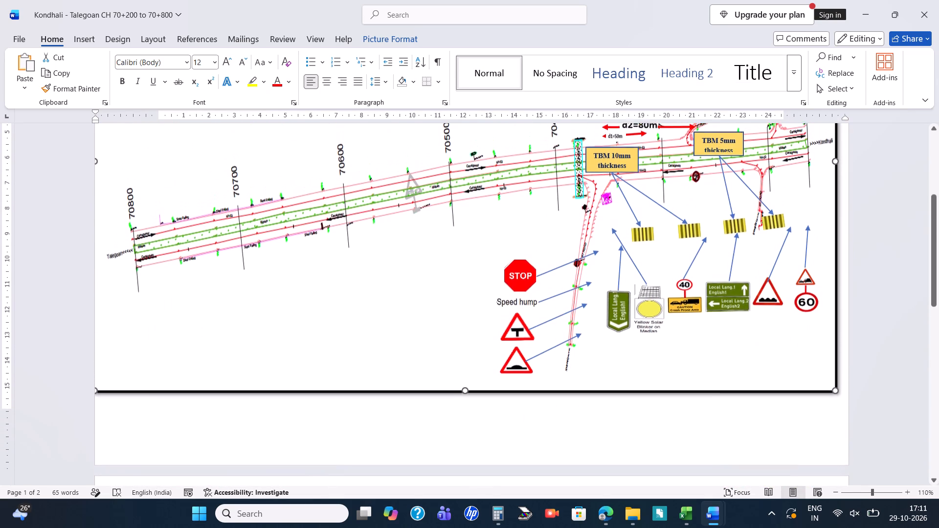
pyautogui.scroll(1, 420, 320)
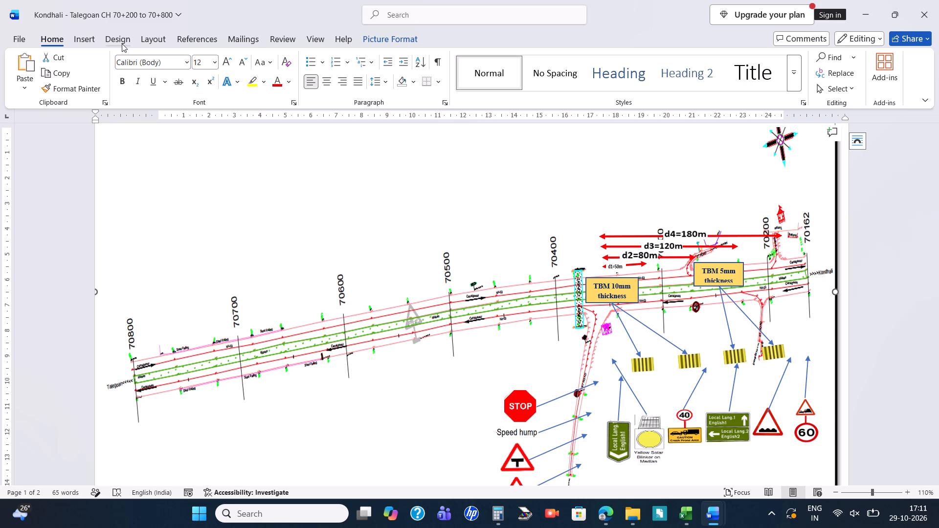
pyautogui.scroll(-4, 241, 255)
pyautogui.scroll(1, 241, 255)
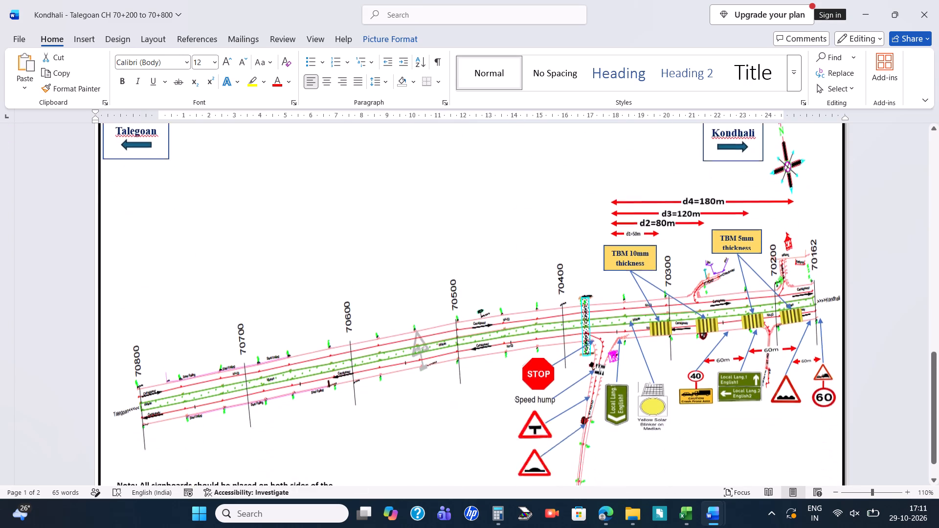
pyautogui.scroll(2, 241, 255)
pyautogui.hscroll(2, 241, 255)
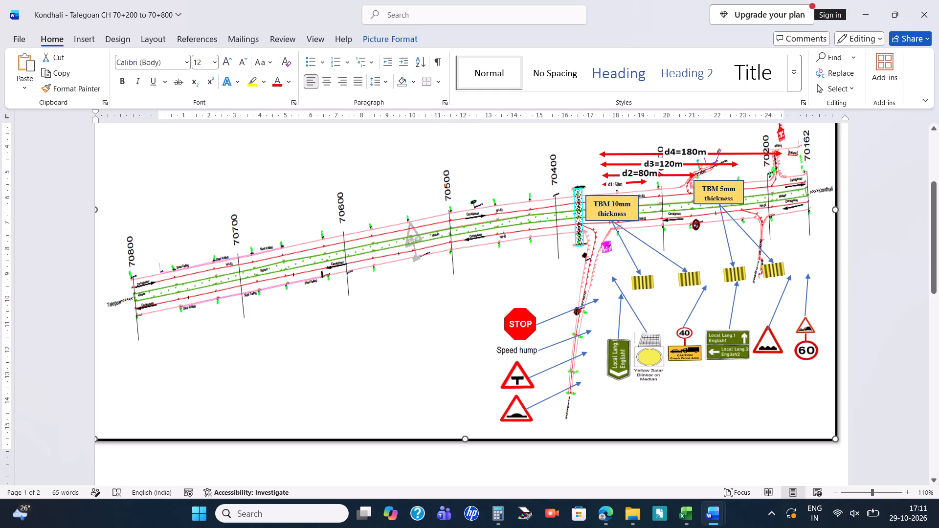
pyautogui.click(523, 329)
pyautogui.press('Delete')
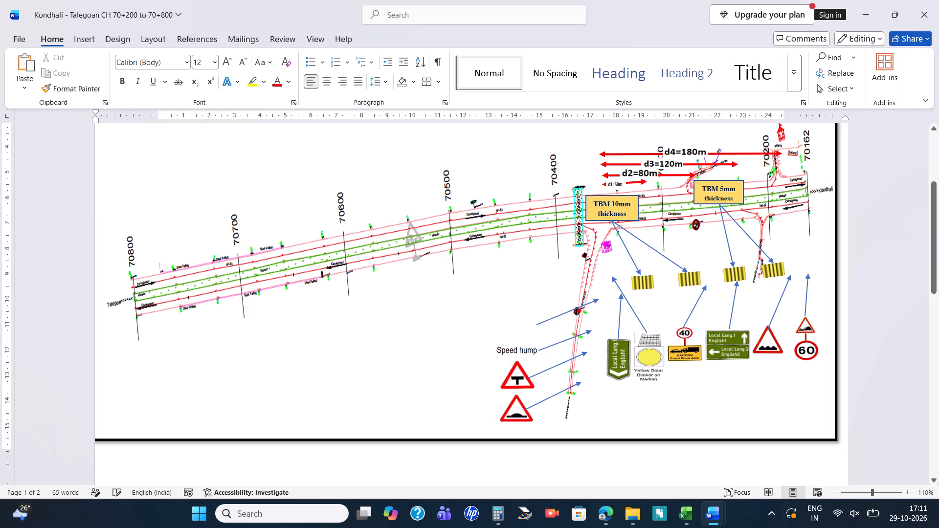
# Delete the d4=180m dimension arrow and its label above page 1's plan.
pyautogui.press('Down')
pyautogui.press('Down')
pyautogui.press('Up')
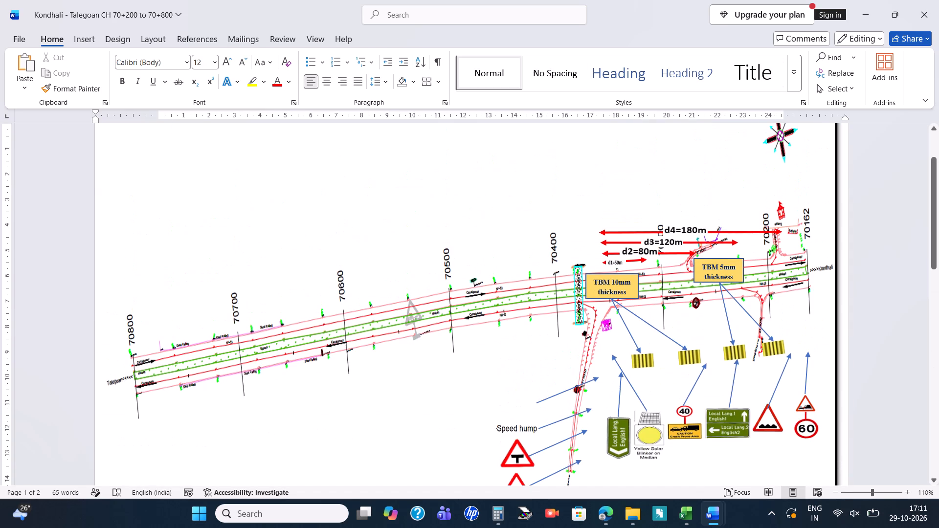
pyautogui.tripleClick(626, 235)
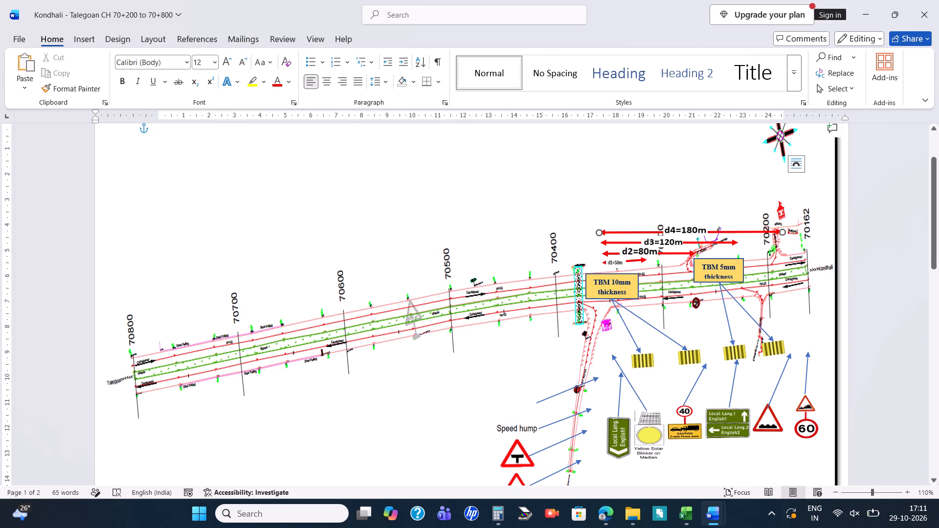
pyautogui.click(626, 235)
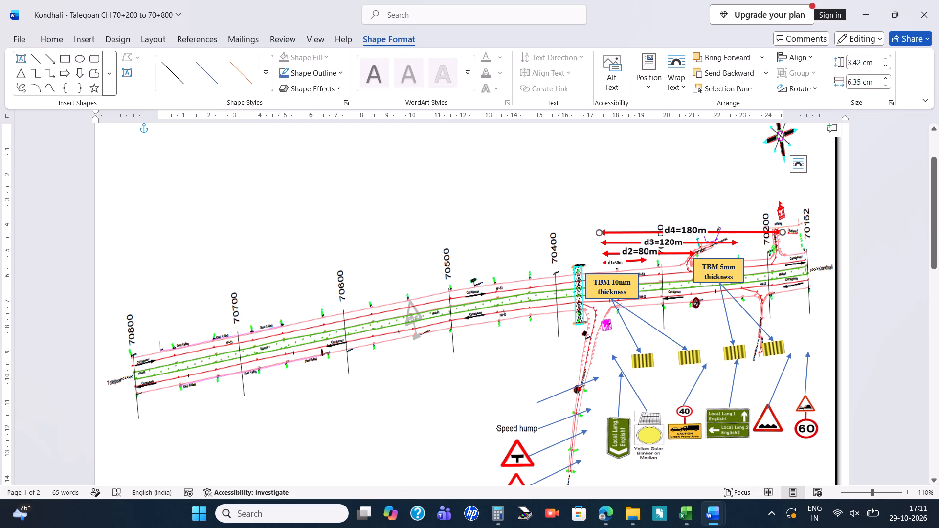
pyautogui.press('Delete')
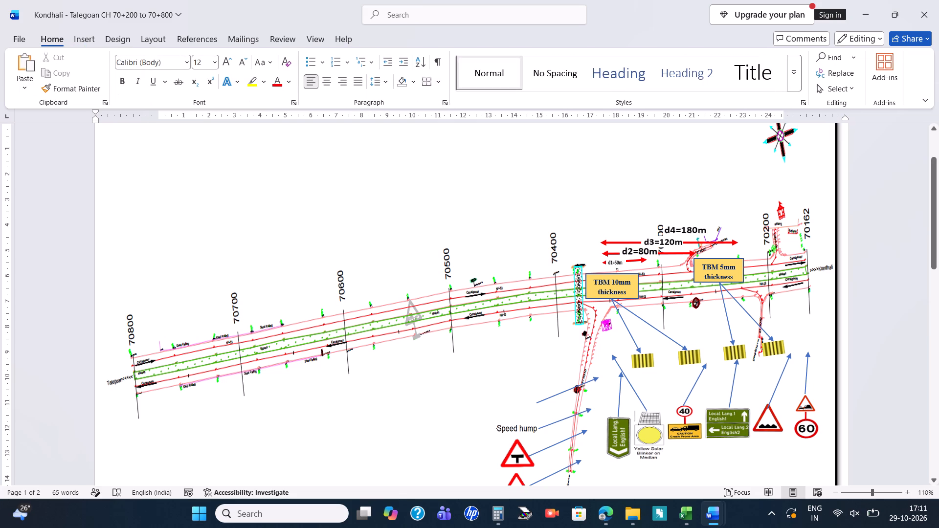
pyautogui.click(670, 233)
pyautogui.press('BackSpace')
pyautogui.press('Delete')
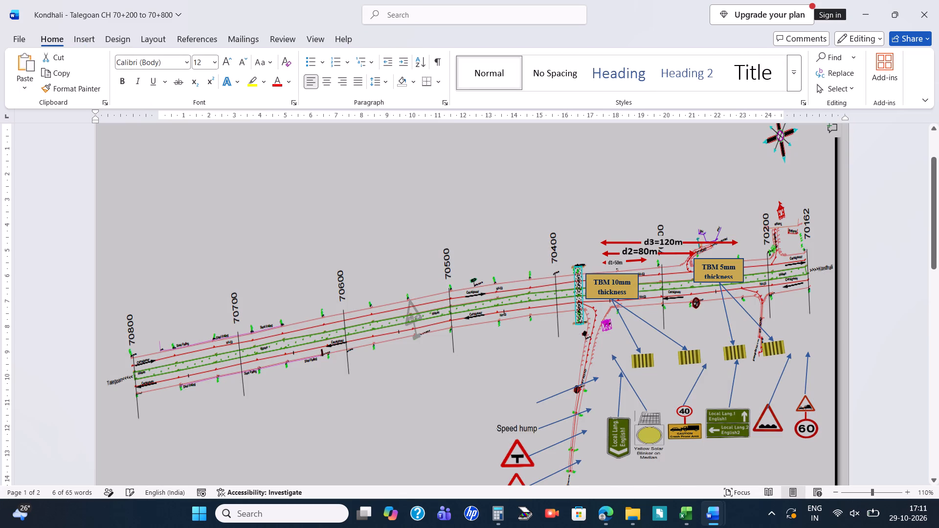
pyautogui.press('Home')
pyautogui.press('Home')
pyautogui.press('Home')
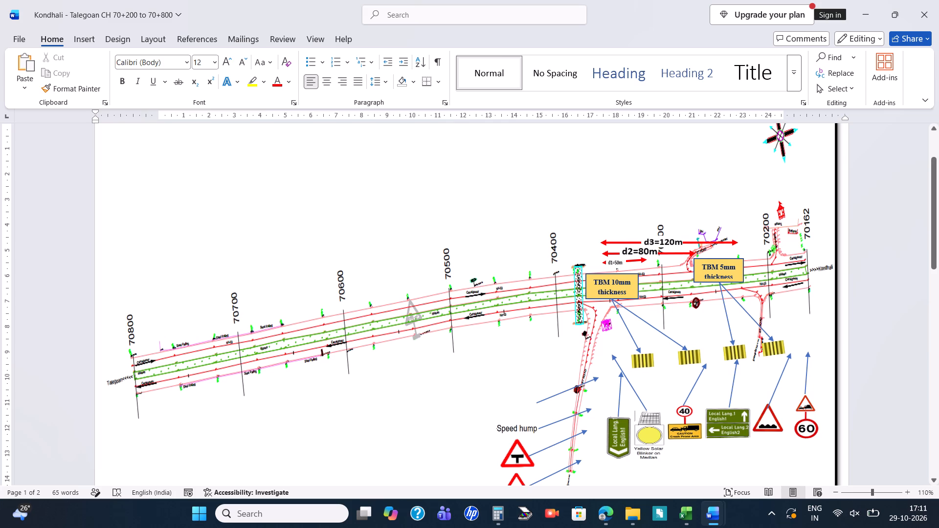
# Delete the red arrow of the d3=120m dimension, leaving its label in place.
pyautogui.click(637, 242)
pyautogui.press('Delete')
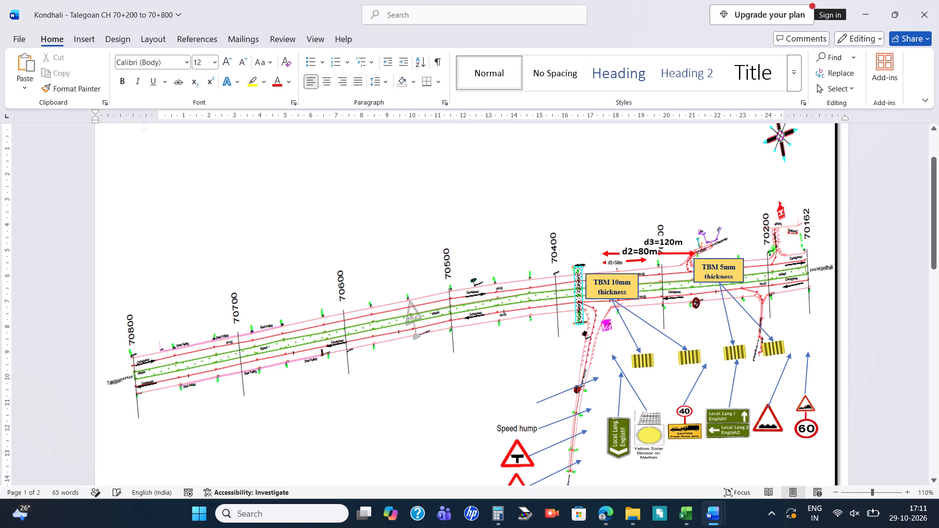
# Delete all remaining sign pictures, the four side-road leaders, the leaders of the 40, triangular hump and 60 signs, and three yellow rumble-strip markings.
pyautogui.moveTo(538, 186); pyautogui.dragTo(781, 434)
pyautogui.click(764, 415)
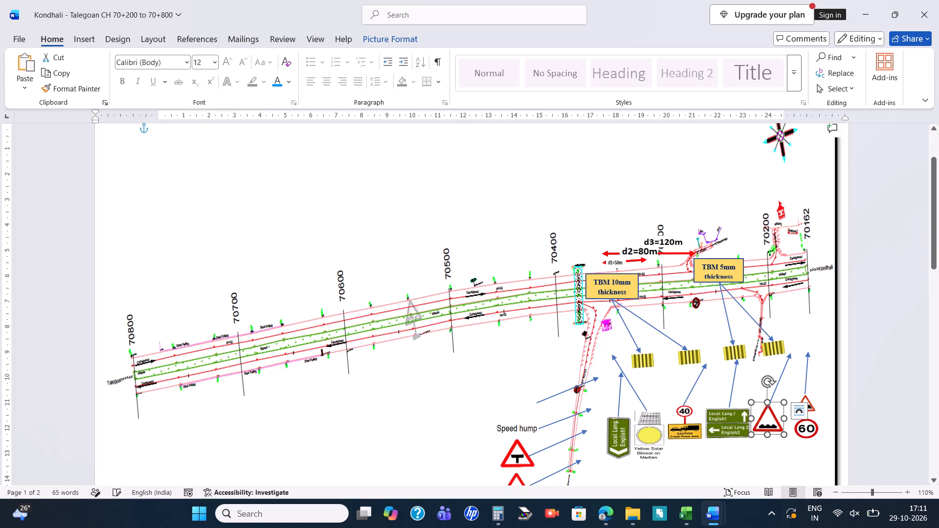
pyautogui.keyDown('ctrl'); pyautogui.scroll(-1, 525, 449); pyautogui.keyUp('ctrl')
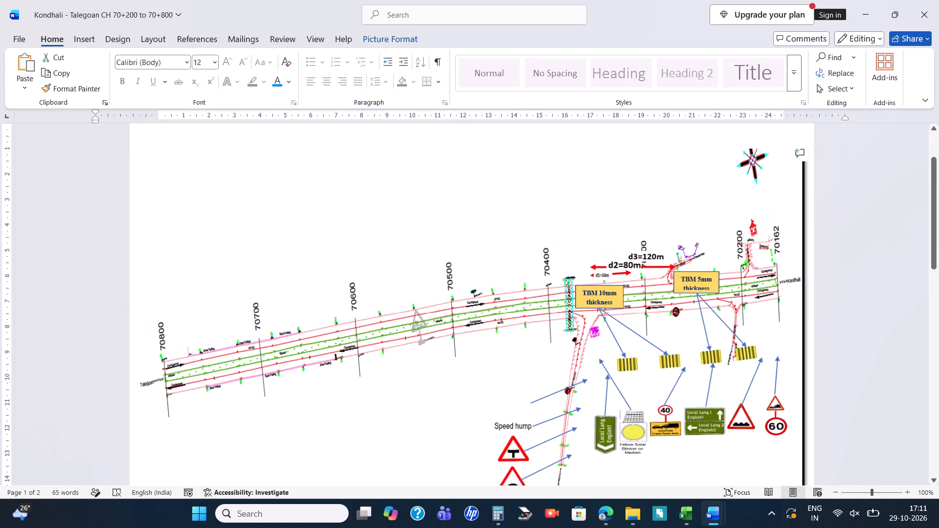
pyautogui.scroll(-3, 526, 445)
pyautogui.keyDown('ctrl'); pyautogui.click(506, 388); pyautogui.keyUp('ctrl')
pyautogui.keyDown('ctrl'); pyautogui.click(511, 372); pyautogui.keyUp('ctrl')
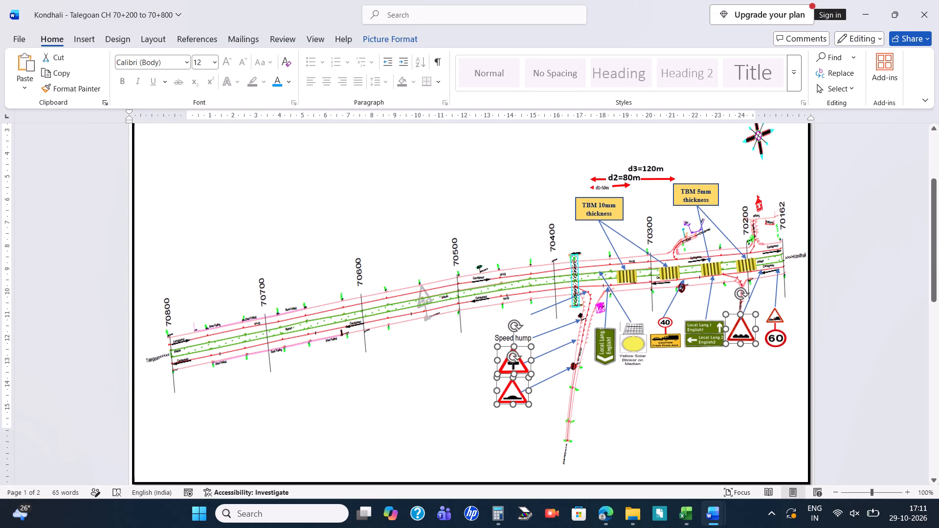
pyautogui.keyDown('ctrl'); pyautogui.click(545, 373); pyautogui.keyUp('ctrl')
pyautogui.keyDown('ctrl'); pyautogui.click(559, 343); pyautogui.keyUp('ctrl')
pyautogui.keyDown('ctrl'); pyautogui.click(561, 372); pyautogui.keyUp('ctrl')
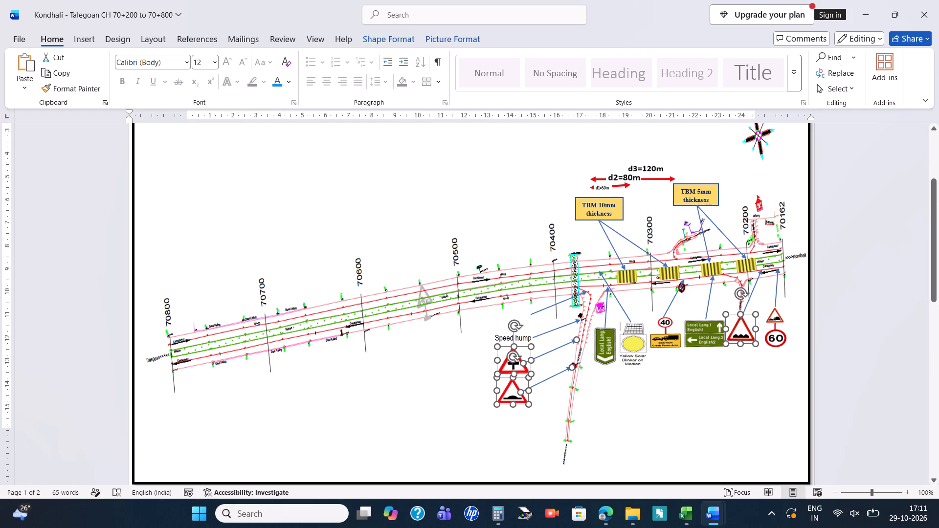
pyautogui.keyDown('ctrl'); pyautogui.click(567, 324); pyautogui.keyUp('ctrl')
pyautogui.keyDown('ctrl'); pyautogui.click(570, 300); pyautogui.keyUp('ctrl')
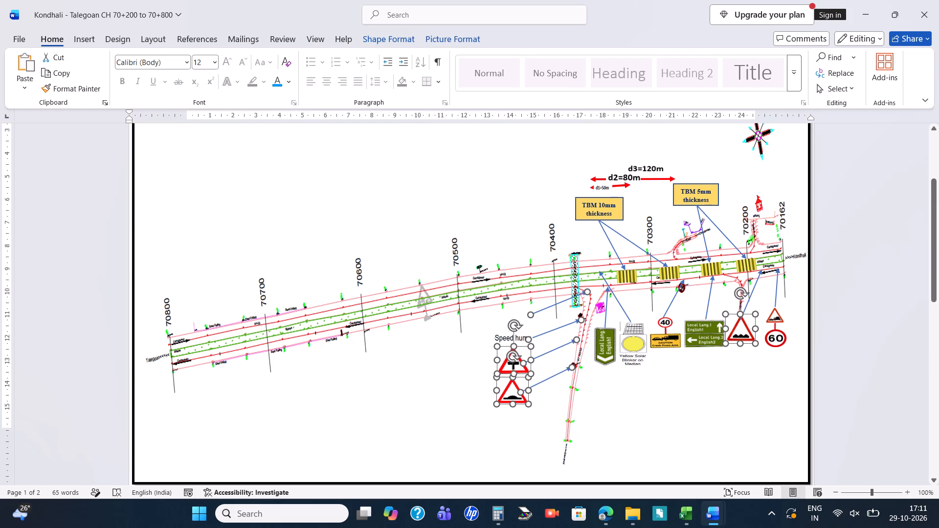
pyautogui.keyDown('ctrl'); pyautogui.click(608, 335); pyautogui.keyUp('ctrl')
pyautogui.keyDown('ctrl'); pyautogui.click(630, 330); pyautogui.keyUp('ctrl')
pyautogui.keyDown('ctrl'); pyautogui.click(664, 331); pyautogui.keyUp('ctrl')
pyautogui.keyDown('ctrl'); pyautogui.click(700, 334); pyautogui.keyUp('ctrl')
pyautogui.keyDown('ctrl'); pyautogui.click(736, 328); pyautogui.keyUp('ctrl')
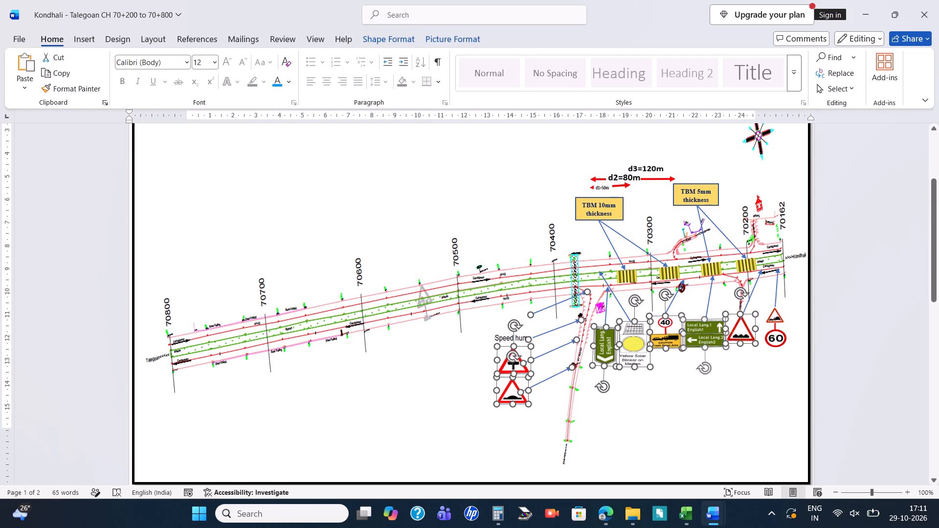
pyautogui.keyDown('ctrl'); pyautogui.click(735, 330); pyautogui.keyUp('ctrl')
pyautogui.keyDown('ctrl'); pyautogui.click(777, 330); pyautogui.keyUp('ctrl')
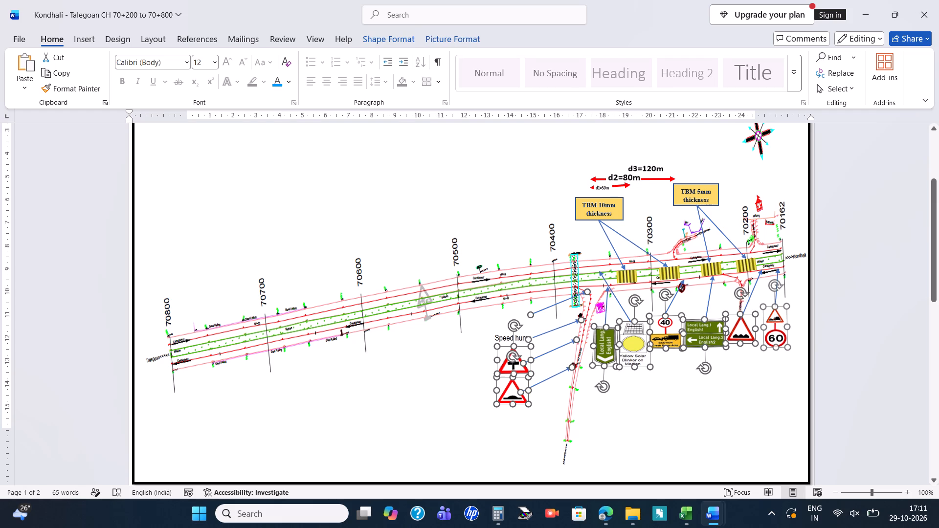
pyautogui.keyDown('ctrl'); pyautogui.click(775, 274); pyautogui.keyUp('ctrl')
pyautogui.keyDown('ctrl'); pyautogui.click(755, 287); pyautogui.keyUp('ctrl')
pyautogui.keyDown('ctrl'); pyautogui.click(705, 308); pyautogui.keyUp('ctrl')
pyautogui.keyDown('ctrl'); pyautogui.click(684, 282); pyautogui.keyUp('ctrl')
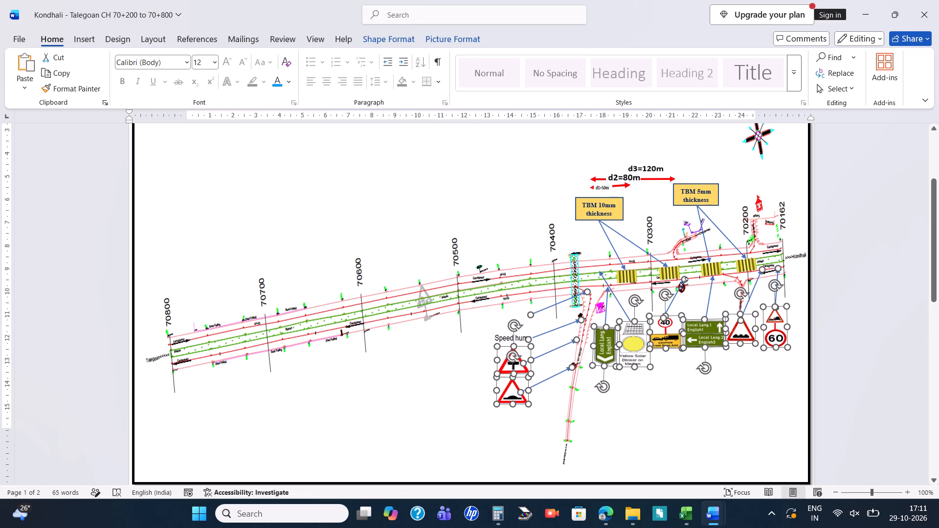
pyautogui.keyDown('ctrl'); pyautogui.click(665, 276); pyautogui.keyUp('ctrl')
pyautogui.keyDown('ctrl'); pyautogui.click(615, 273); pyautogui.keyUp('ctrl')
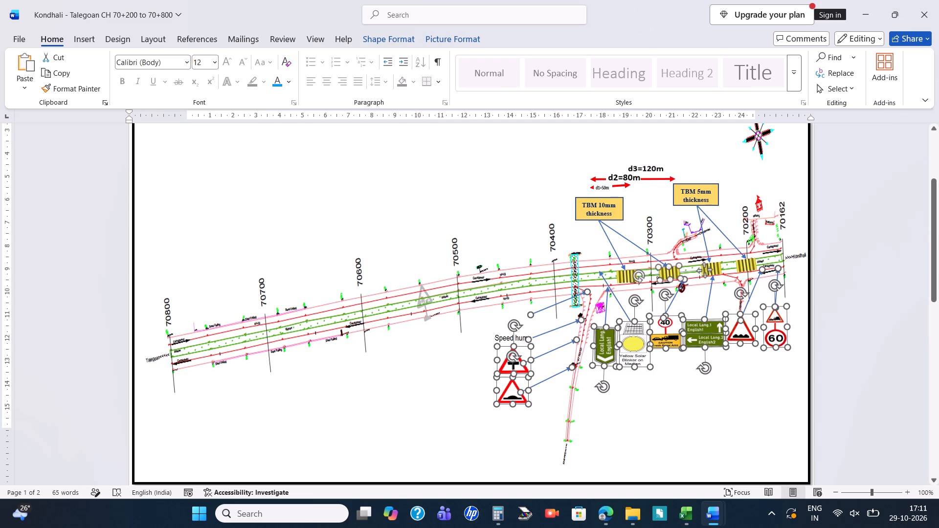
pyautogui.keyDown('ctrl'); pyautogui.click(623, 277); pyautogui.keyUp('ctrl')
pyautogui.keyDown('ctrl'); pyautogui.click(726, 269); pyautogui.keyUp('ctrl')
pyautogui.keyDown('ctrl'); pyautogui.click(725, 267); pyautogui.keyUp('ctrl')
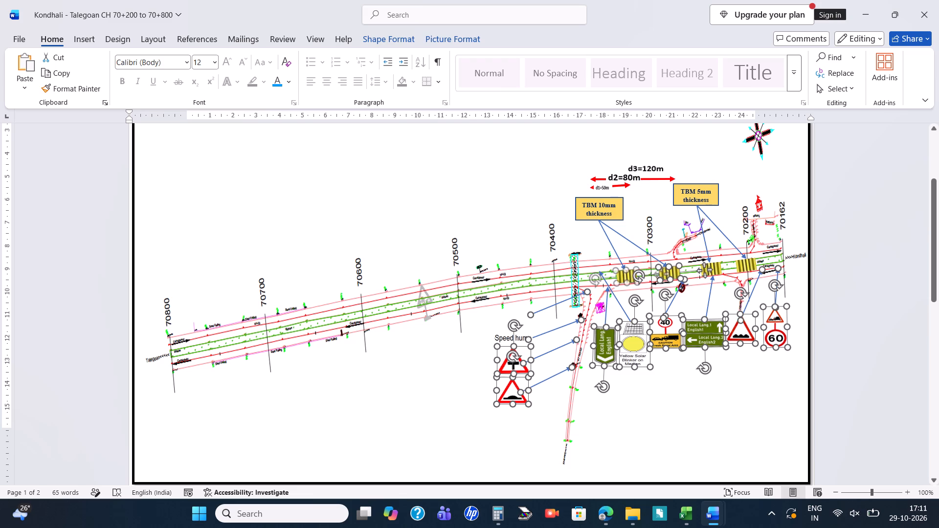
pyautogui.keyDown('ctrl'); pyautogui.click(718, 268); pyautogui.keyUp('ctrl')
pyautogui.keyDown('ctrl'); pyautogui.click(754, 268); pyautogui.keyUp('ctrl')
pyautogui.keyDown('ctrl'); pyautogui.click(754, 268); pyautogui.keyUp('ctrl')
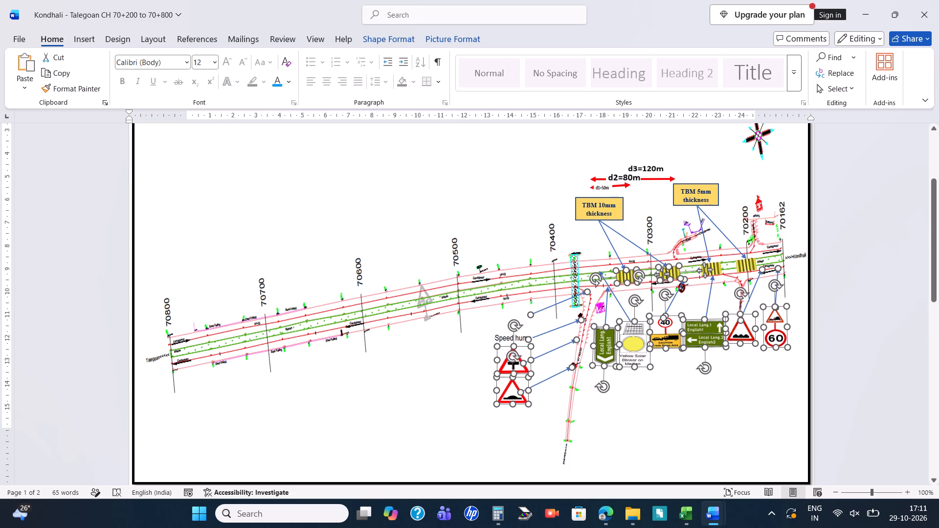
pyautogui.keyDown('ctrl'); pyautogui.click(736, 262); pyautogui.keyUp('ctrl')
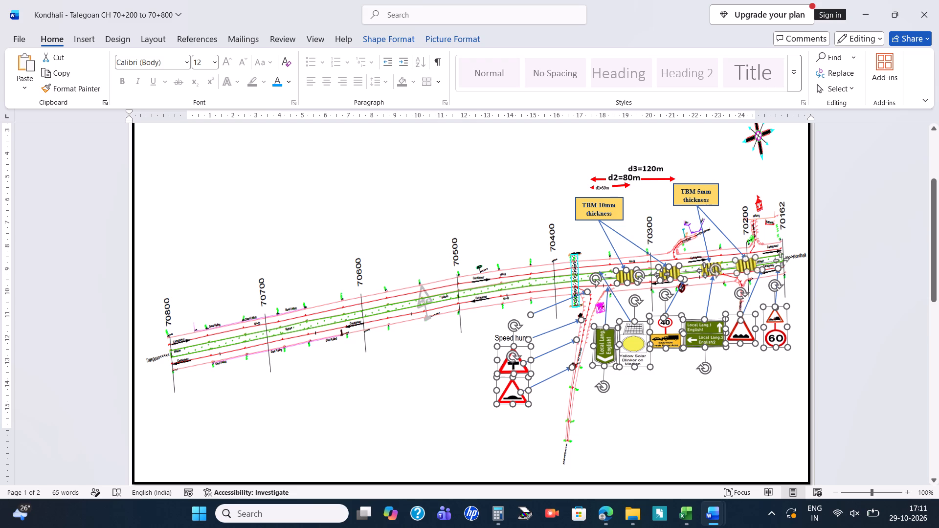
pyautogui.press('Delete')
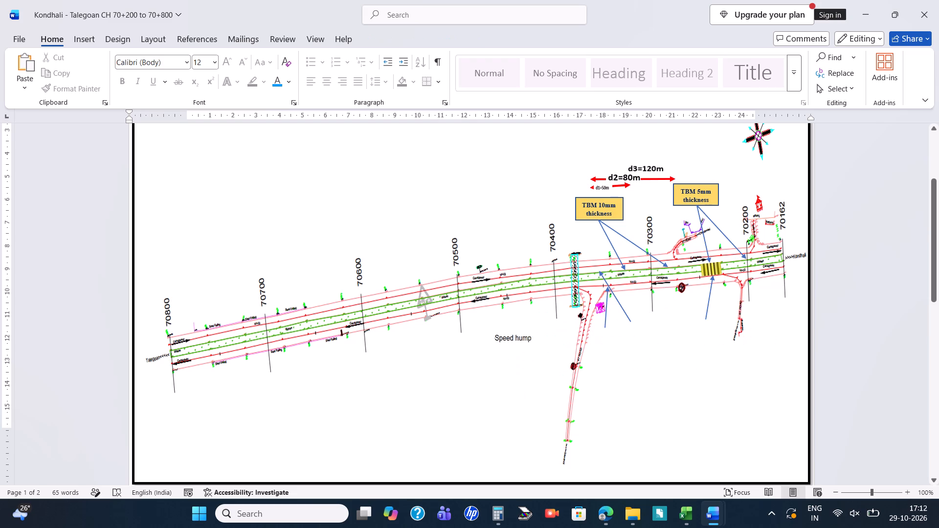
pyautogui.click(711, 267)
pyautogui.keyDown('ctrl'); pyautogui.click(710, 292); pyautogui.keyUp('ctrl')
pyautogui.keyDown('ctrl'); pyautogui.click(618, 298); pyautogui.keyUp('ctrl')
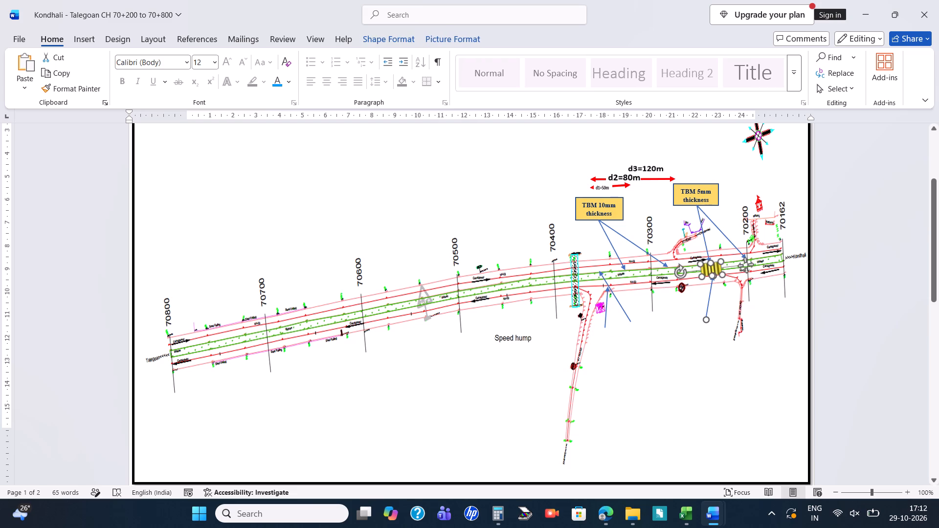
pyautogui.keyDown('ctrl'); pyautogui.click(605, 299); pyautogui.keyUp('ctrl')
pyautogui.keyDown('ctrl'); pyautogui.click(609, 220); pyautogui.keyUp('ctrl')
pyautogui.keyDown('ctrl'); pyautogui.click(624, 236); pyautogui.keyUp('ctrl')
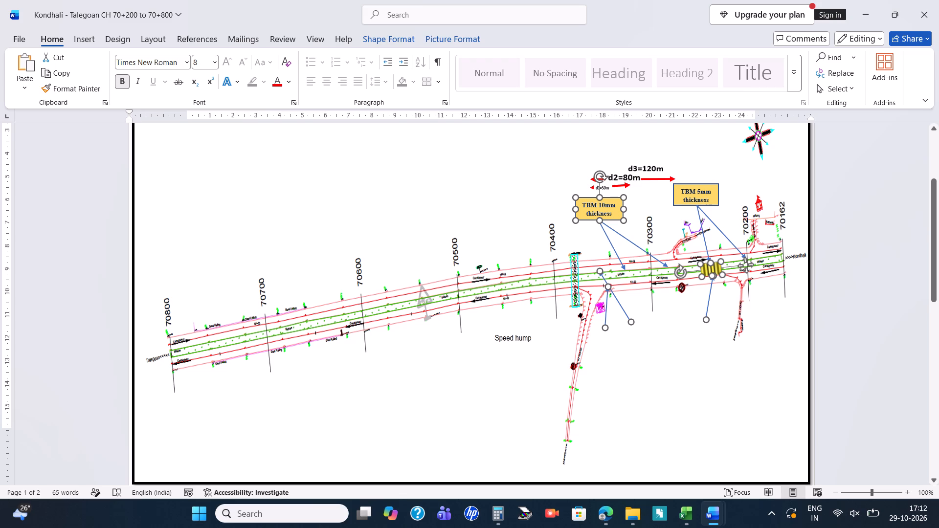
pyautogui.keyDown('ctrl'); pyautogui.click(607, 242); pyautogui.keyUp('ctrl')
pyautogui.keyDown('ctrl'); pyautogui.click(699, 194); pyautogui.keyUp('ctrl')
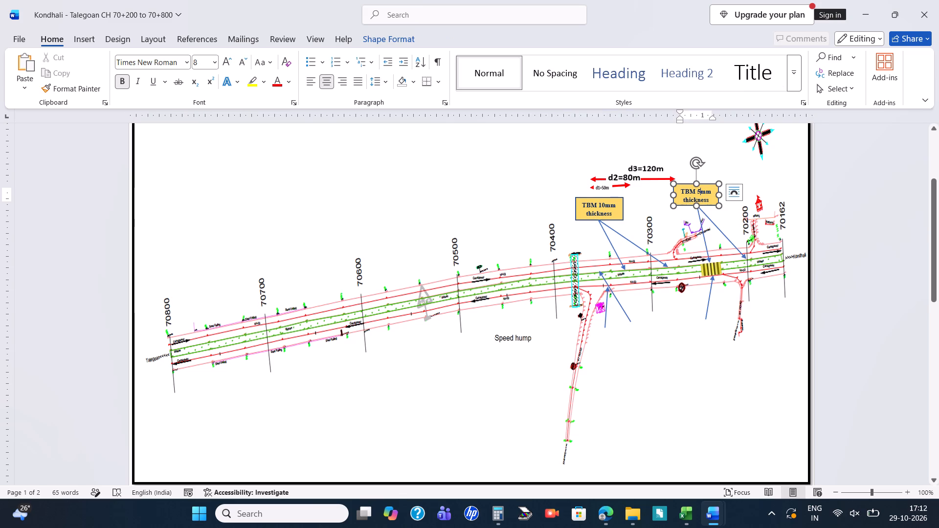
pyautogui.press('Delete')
# Delete the yellow TBM 5mm thickness label box and its two blue leaders.
pyautogui.click(715, 223)
pyautogui.hotkey('ctrl', 'Delete')
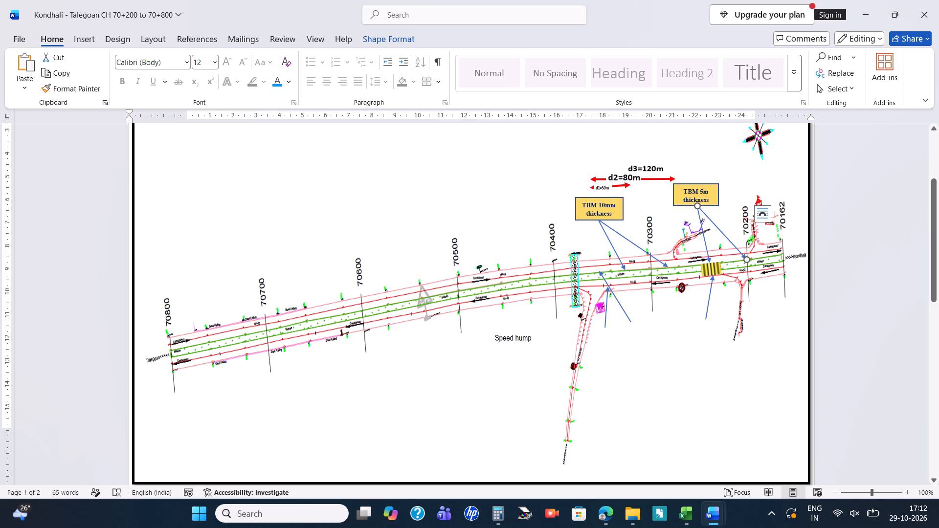
pyautogui.press('Delete')
pyautogui.press('Delete')
pyautogui.click(707, 206)
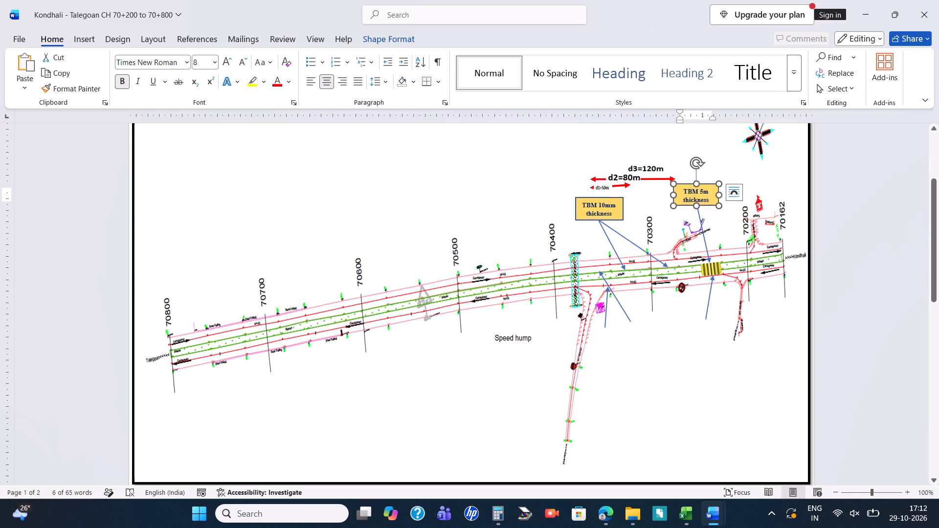
pyautogui.press('Delete')
pyautogui.click(701, 221)
pyautogui.press('Delete')
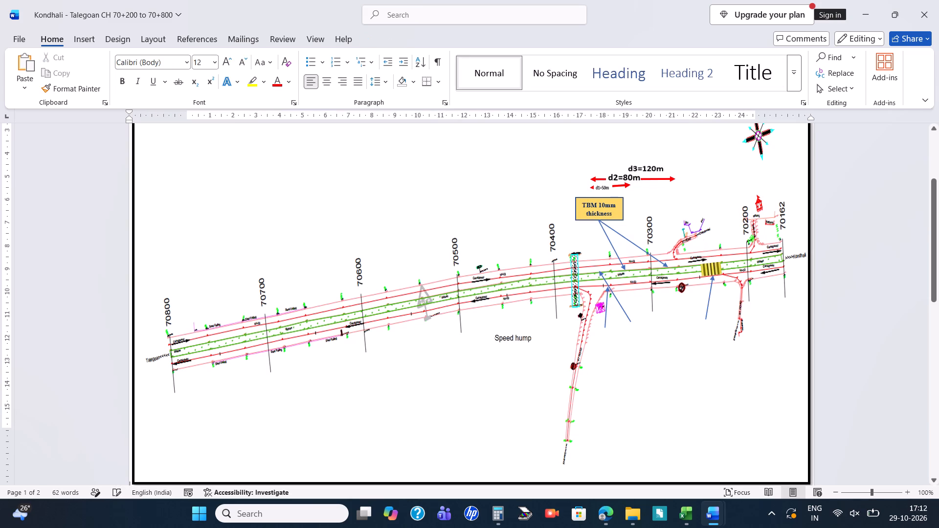
# Delete the TBM 10mm thickness label box and all remaining blue leaders from page 1's plan.
pyautogui.click(643, 248)
pyautogui.press('Delete')
pyautogui.click(614, 251)
pyautogui.press('Delete')
pyautogui.click(613, 290)
pyautogui.press('Delete')
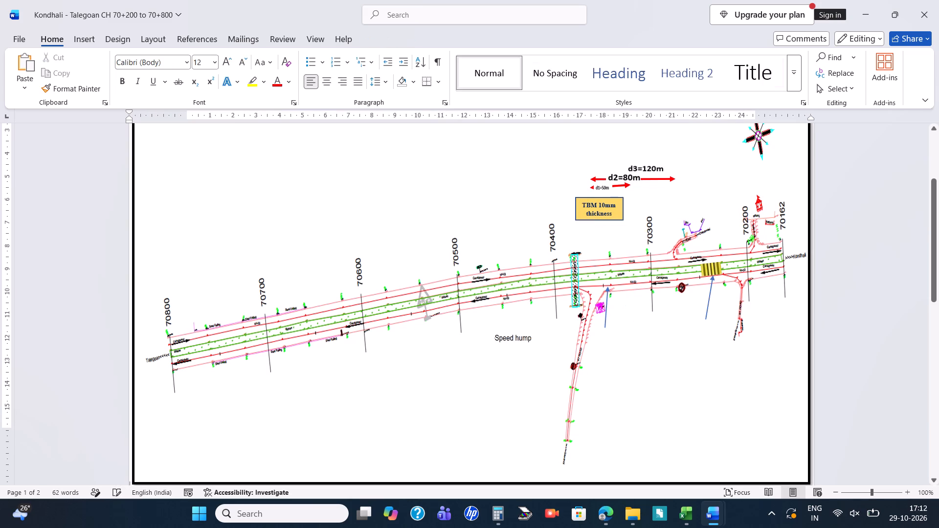
pyautogui.click(608, 294)
pyautogui.press('Delete')
pyautogui.click(623, 215)
pyautogui.press('Delete')
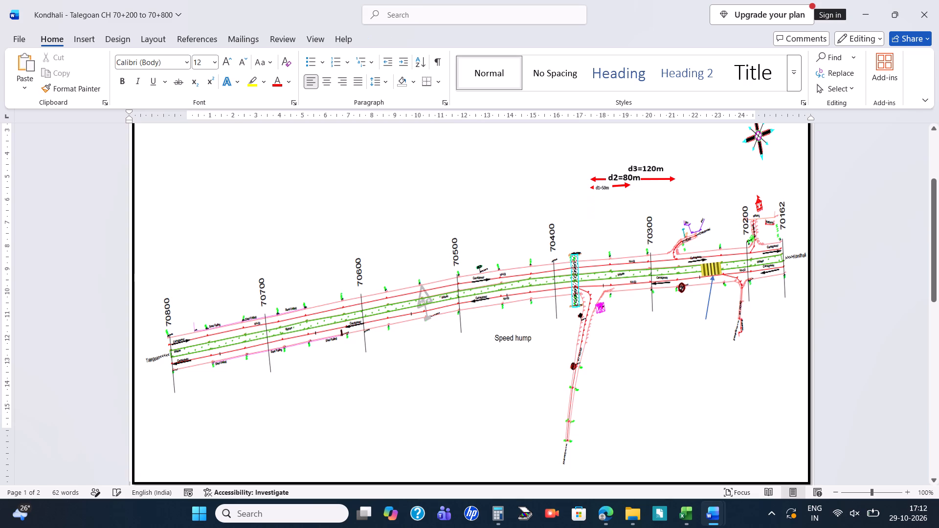
pyautogui.click(711, 291)
pyautogui.press('Delete')
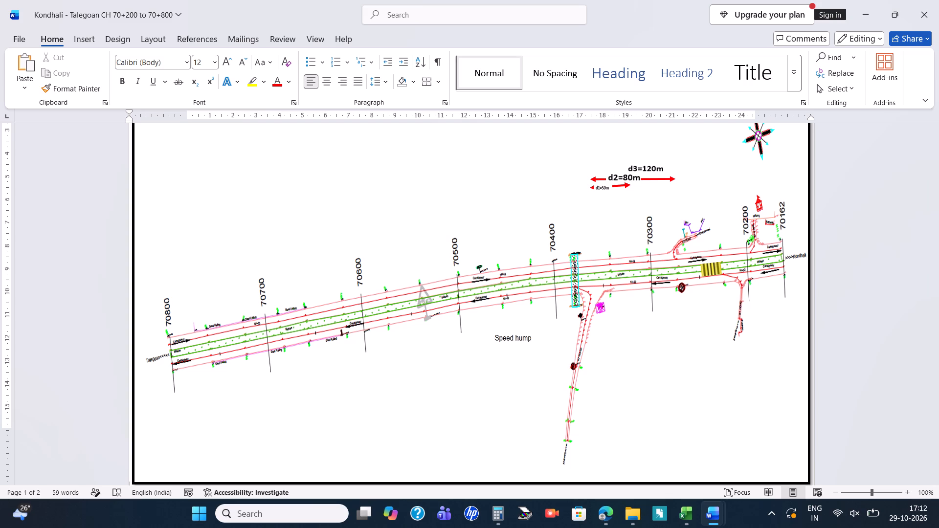
# Delete the remaining distance annotations above page 1's plan: the d2=80m and d1=50m labels with their red arrows, and the d3=120m label.
pyautogui.click(631, 175)
pyautogui.press('Delete')
pyautogui.click(649, 180)
pyautogui.press('Delete')
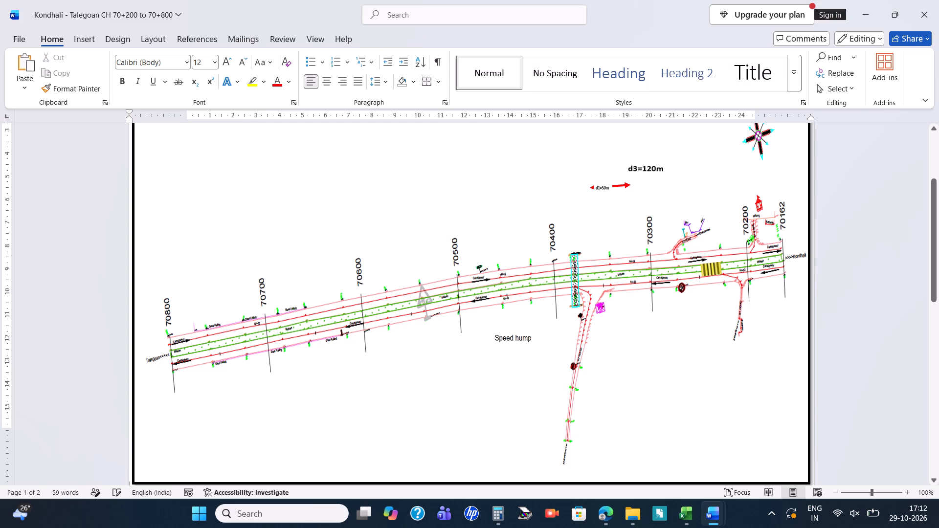
pyautogui.click(605, 192)
pyautogui.press('Delete')
pyautogui.click(614, 188)
pyautogui.press('Delete')
pyautogui.click(644, 173)
pyautogui.press('Delete')
# Review the stripped plan on page 1 against the fully annotated topo survey plan on page 2.
pyautogui.scroll(-2, 616, 217)
pyautogui.scroll(8, 616, 217)
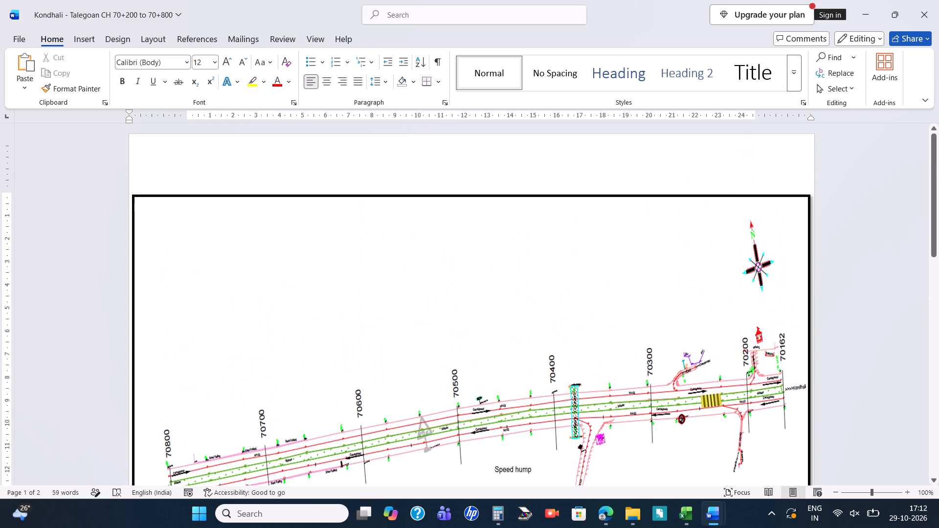
pyautogui.scroll(5, 616, 217)
pyautogui.scroll(-16, 616, 217)
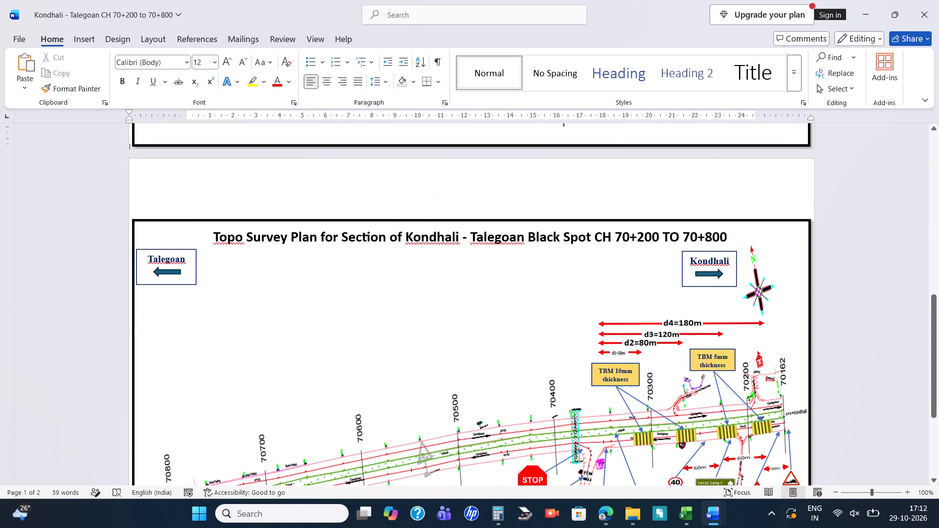
pyautogui.scroll(-4, 616, 217)
pyautogui.scroll(1, 632, 201)
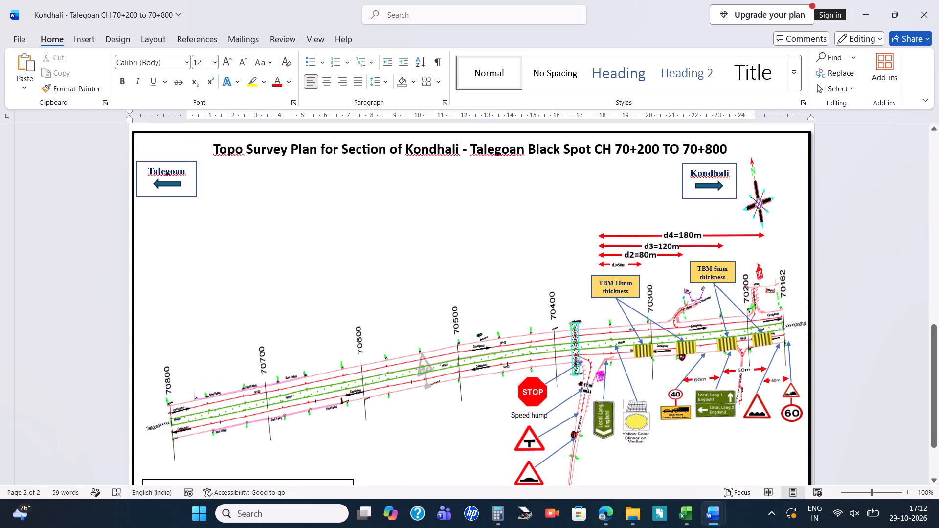
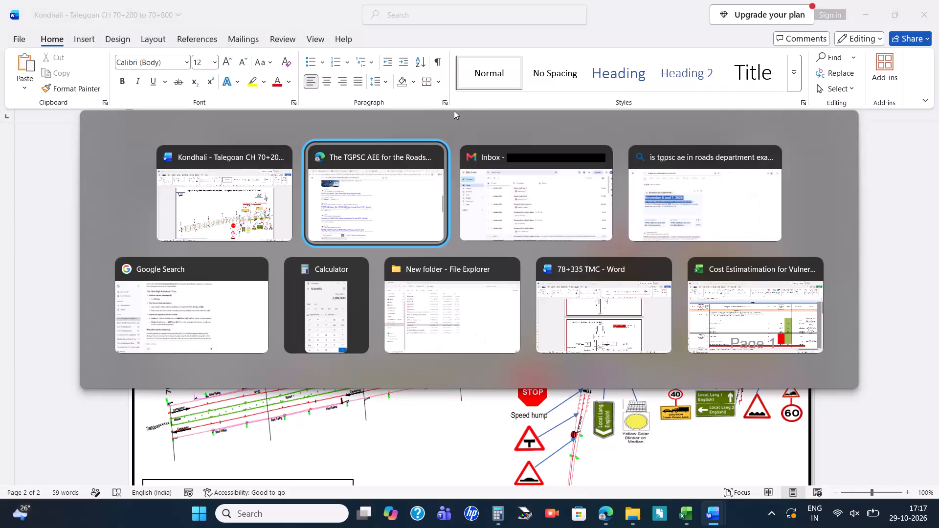
# Switch to Microsoft Edge and look through the open Masonry.pdf, TGPSC exam date search and Google Search pages.
pyautogui.hotkey('alt', 'Tab')
pyautogui.hotkey('alt', 'Tab')
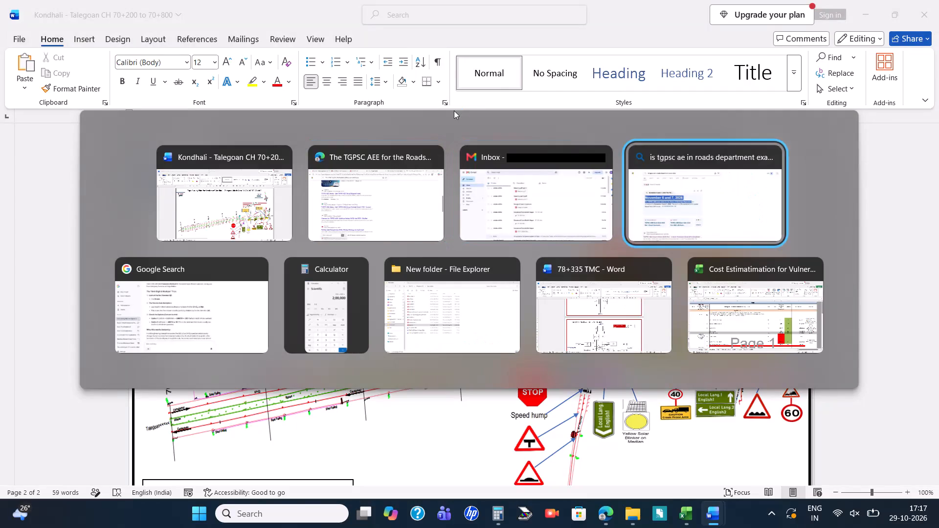
pyautogui.hotkey('alt', 'Tab')
pyautogui.hotkey('alt', 'Tab')
pyautogui.hotkey('alt', 'Tab')
pyautogui.hotkey('alt', 'Tab')
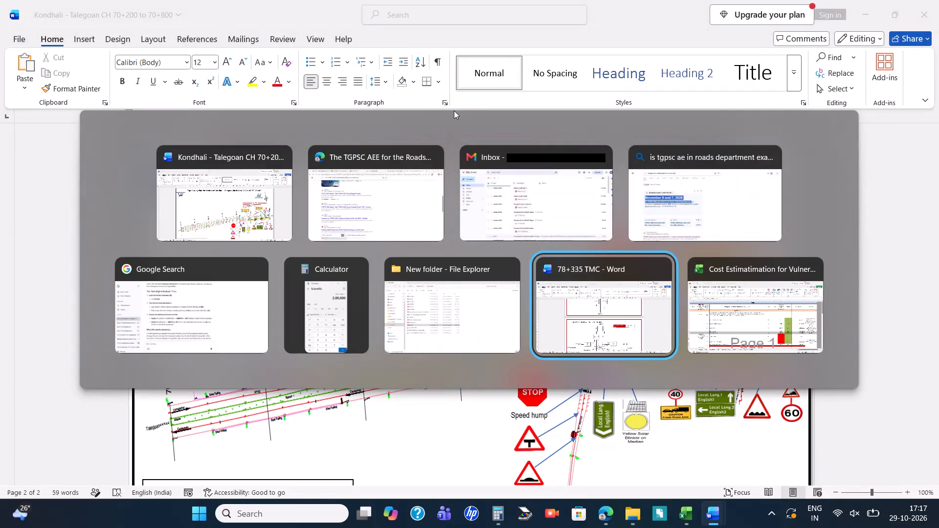
pyautogui.hotkey('alt', 'Tab')
pyautogui.hotkey('alt', 'Tab')
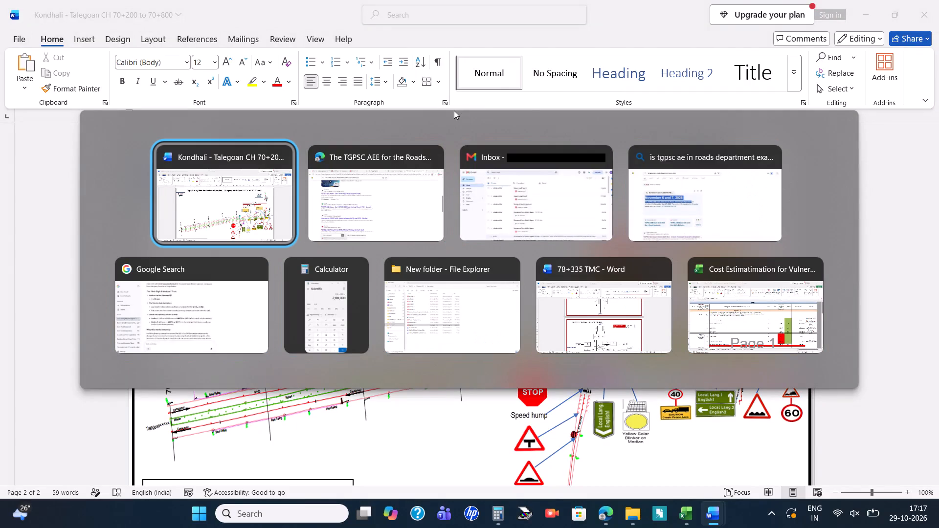
pyautogui.hotkey('alt', 'Tab')
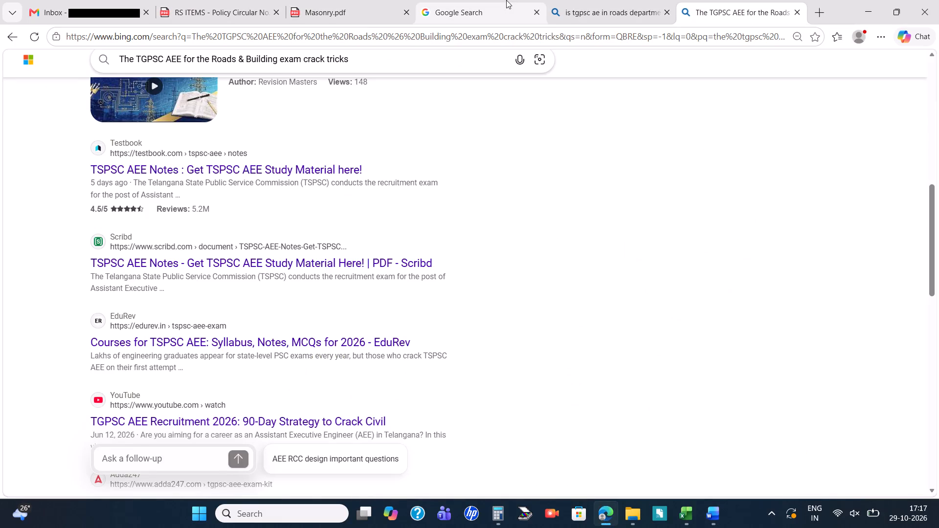
pyautogui.click(179, 0)
pyautogui.click(338, 6)
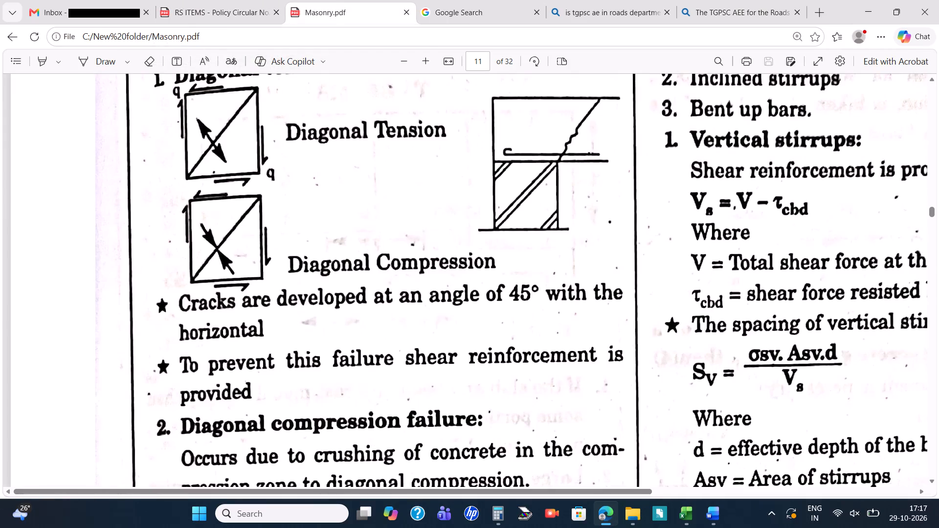
pyautogui.click(597, 0)
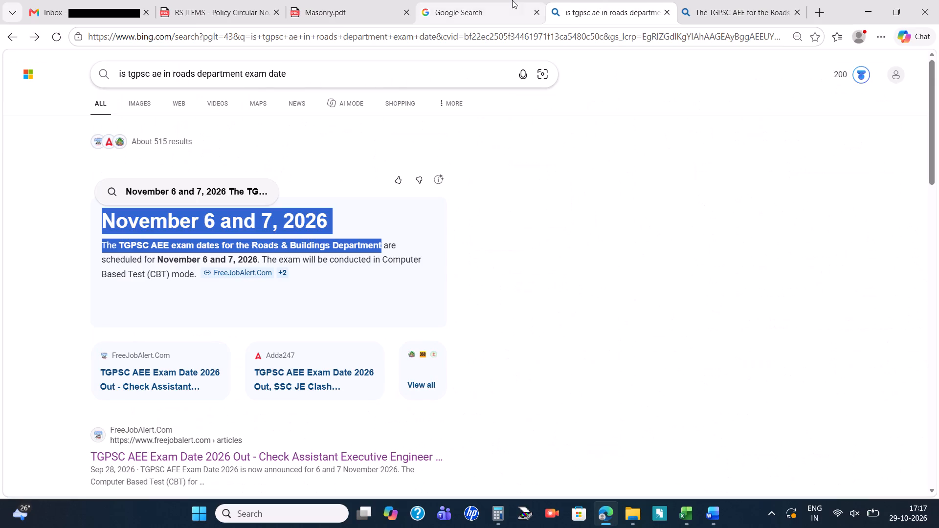
pyautogui.click(512, 0)
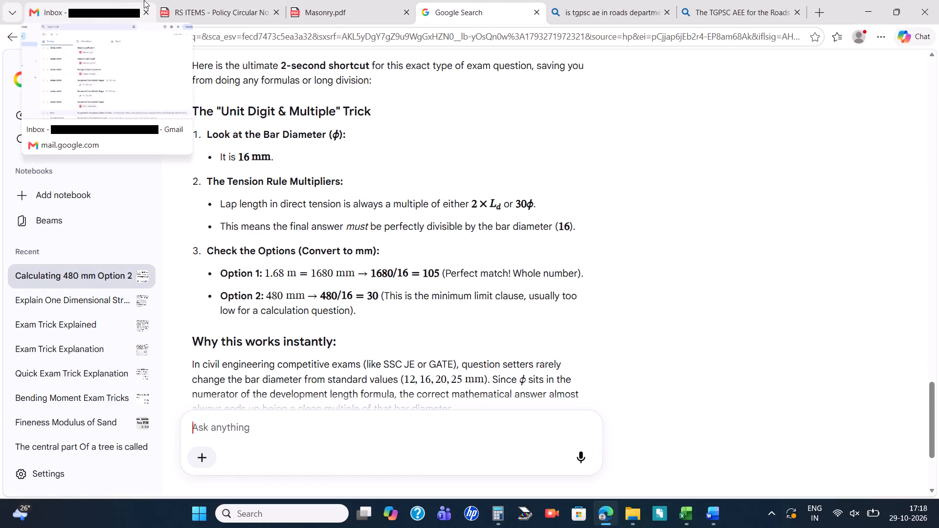
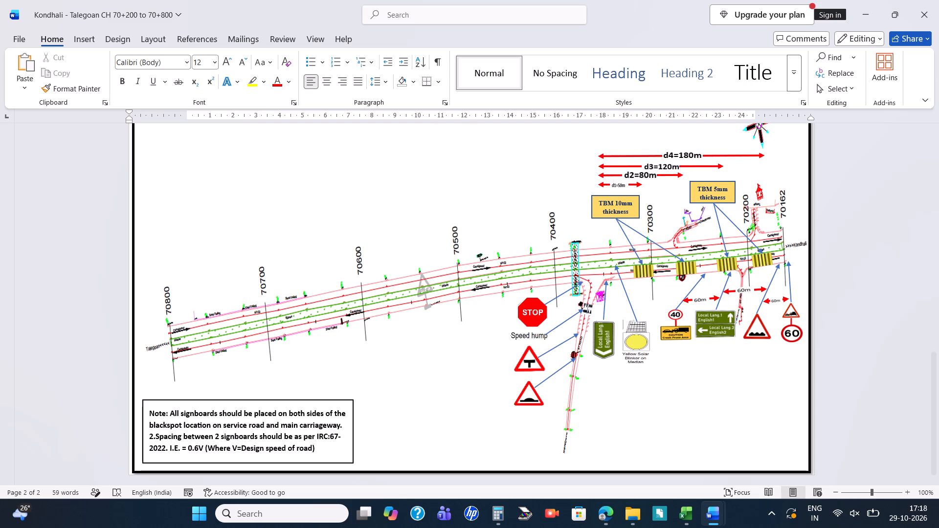
# Select the STOP sign picture above the speed hump label on page 2's plan.
pyautogui.click(526, 305)
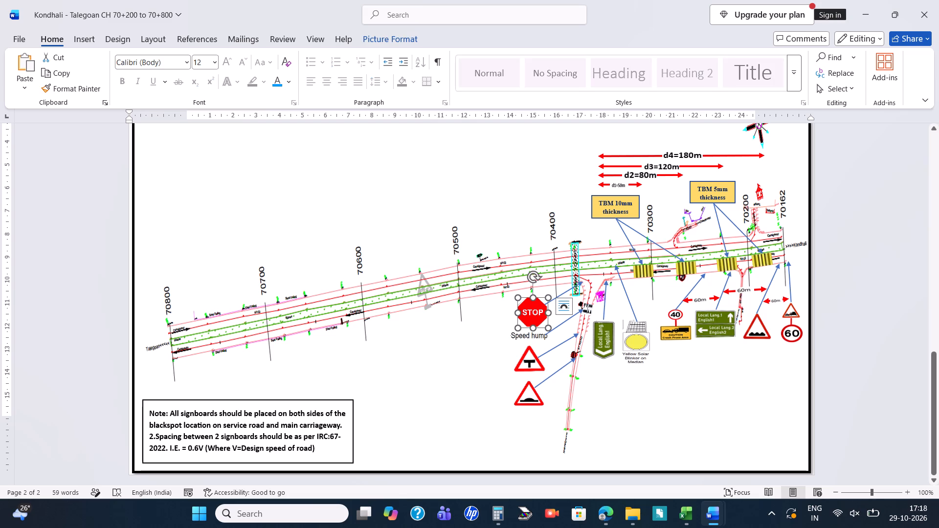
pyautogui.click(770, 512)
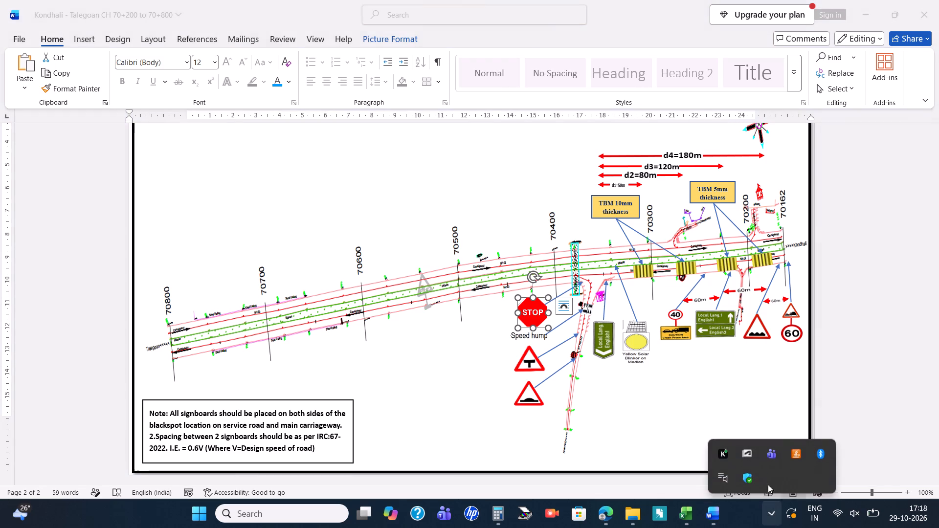